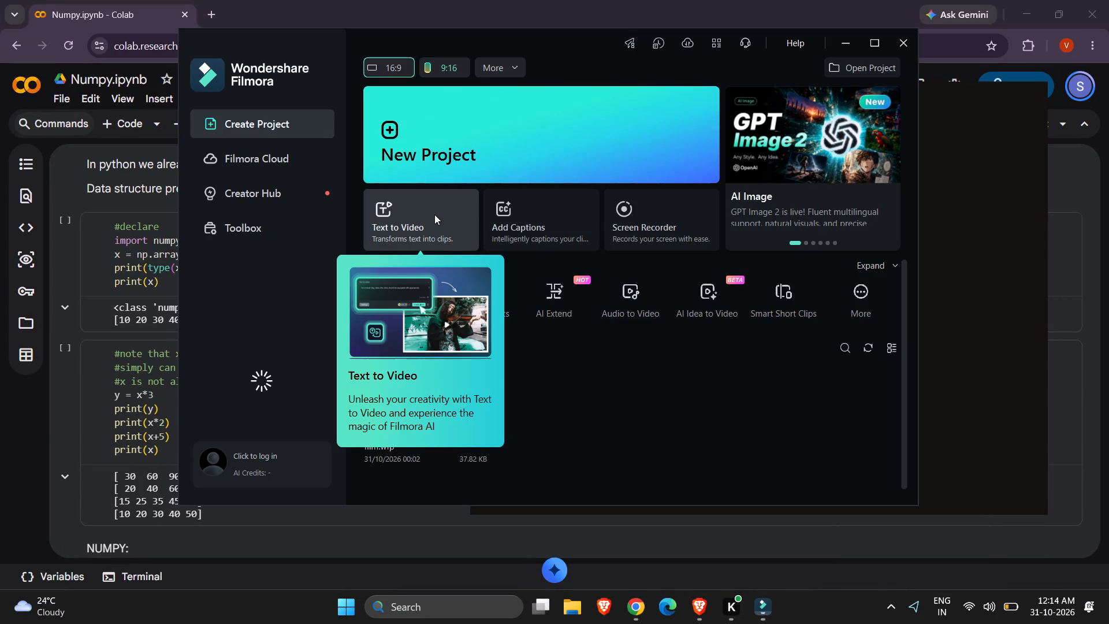
Create a new 16:9 project.
{"action": "left_click", "coordinate": [433, 140]}
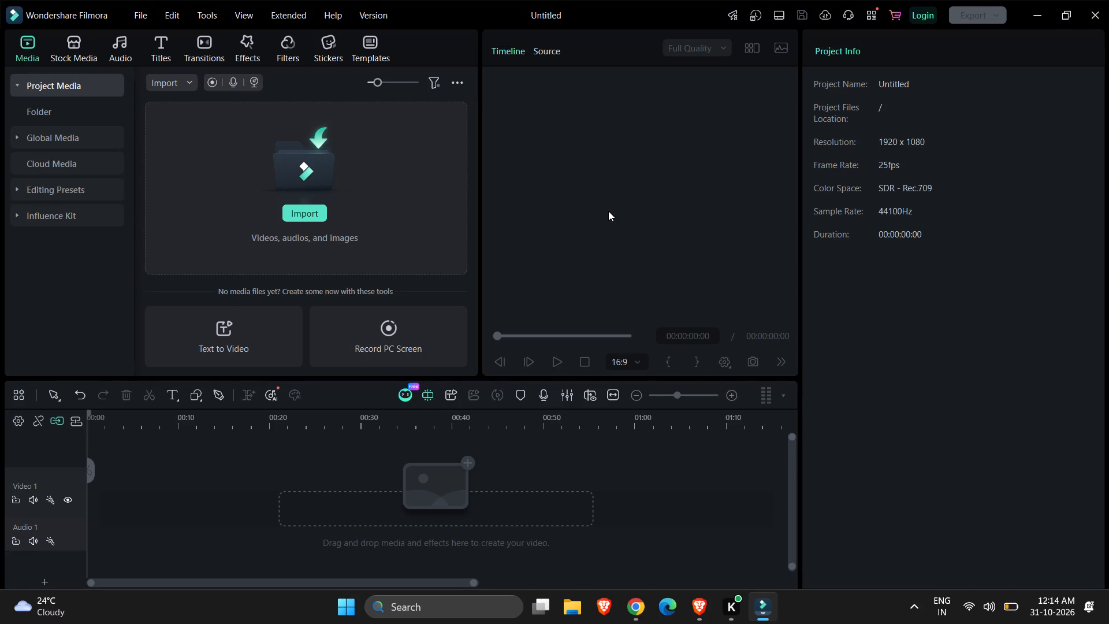
Start a Pen tool path near the preview frame's upper-left corner, placing closely spaced points along the top edge for about a third of its width.
{"action": "left_click", "coordinate": [218, 389]}
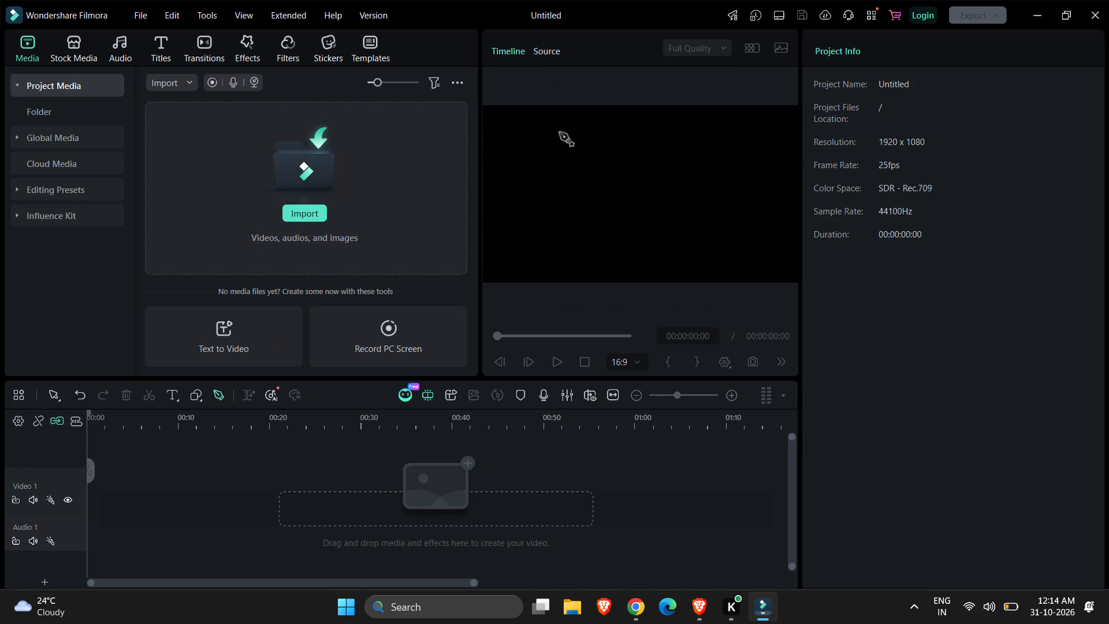
{"action": "left_click", "coordinate": [490, 114]}
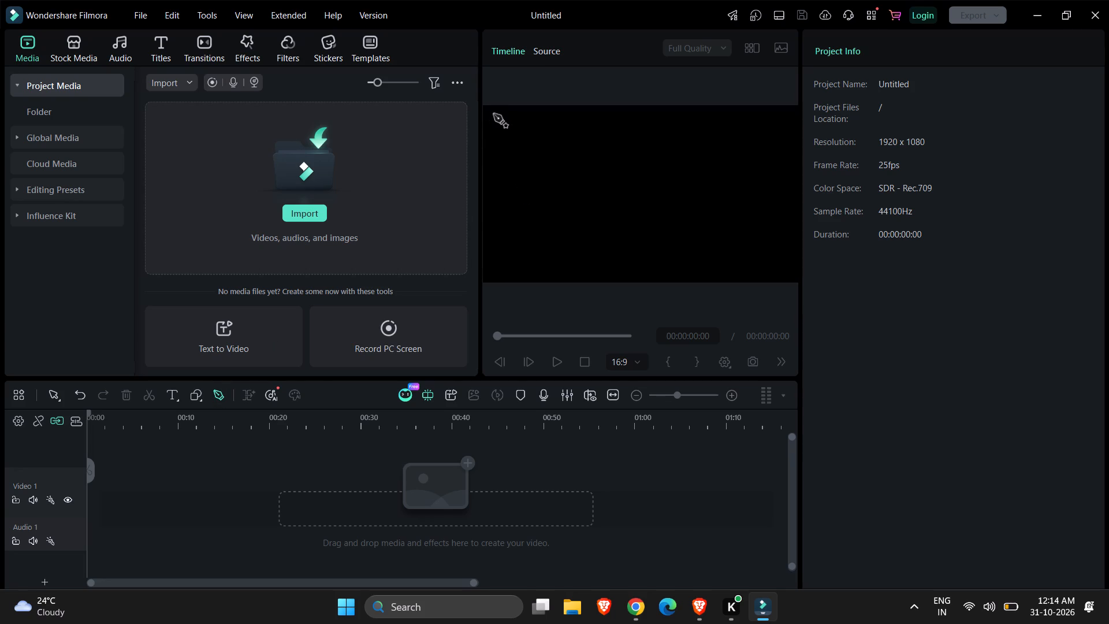
{"action": "left_click", "coordinate": [504, 113]}
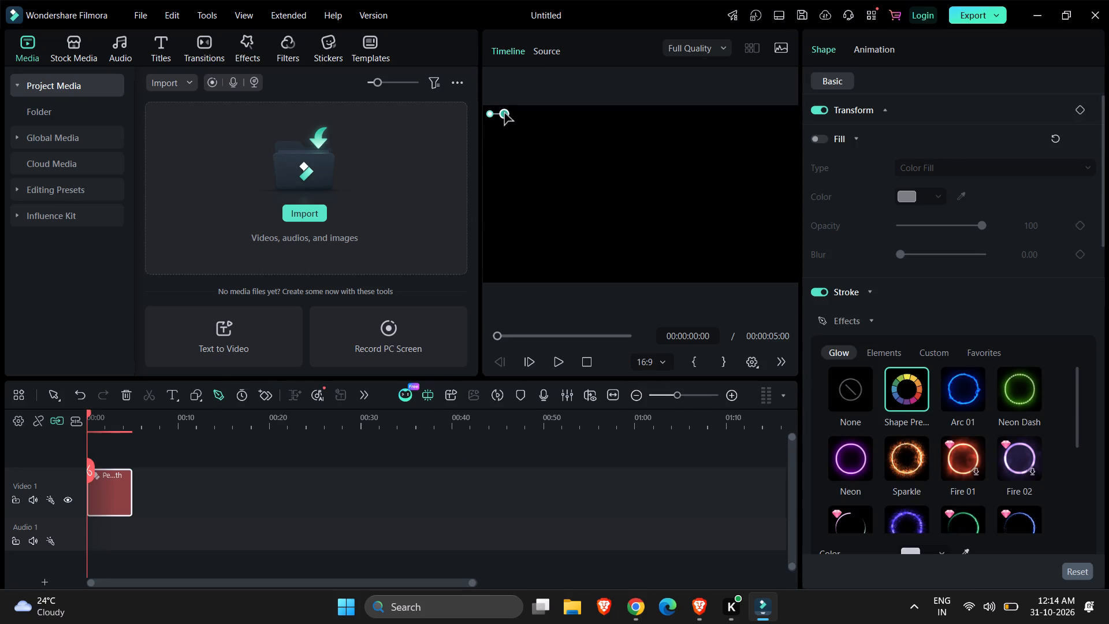
{"action": "left_click", "coordinate": [518, 114]}
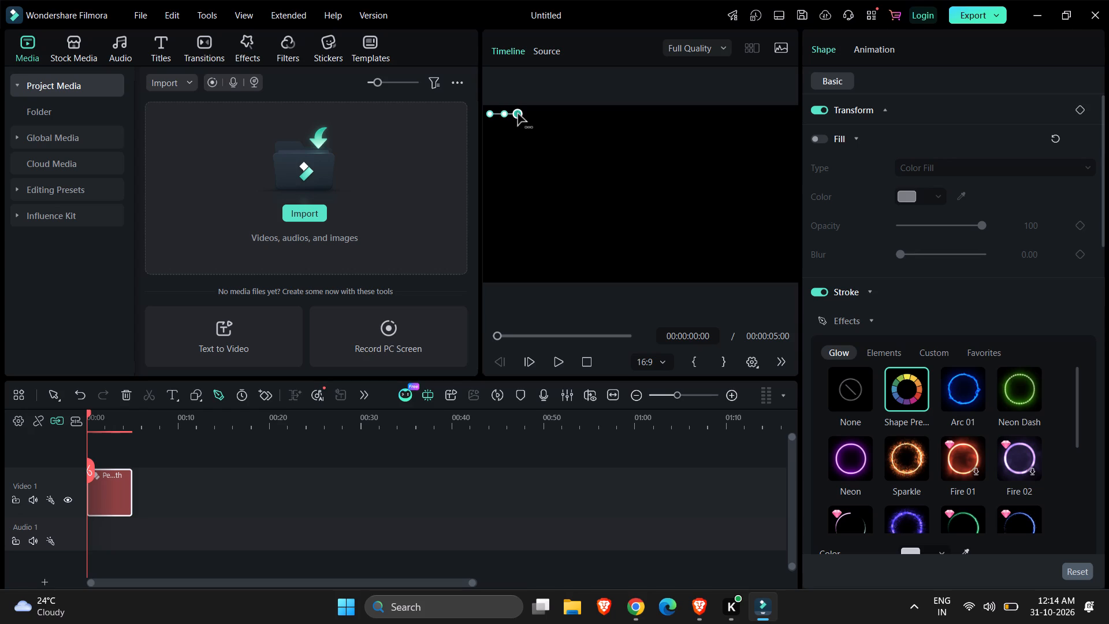
{"action": "left_click", "coordinate": [529, 114]}
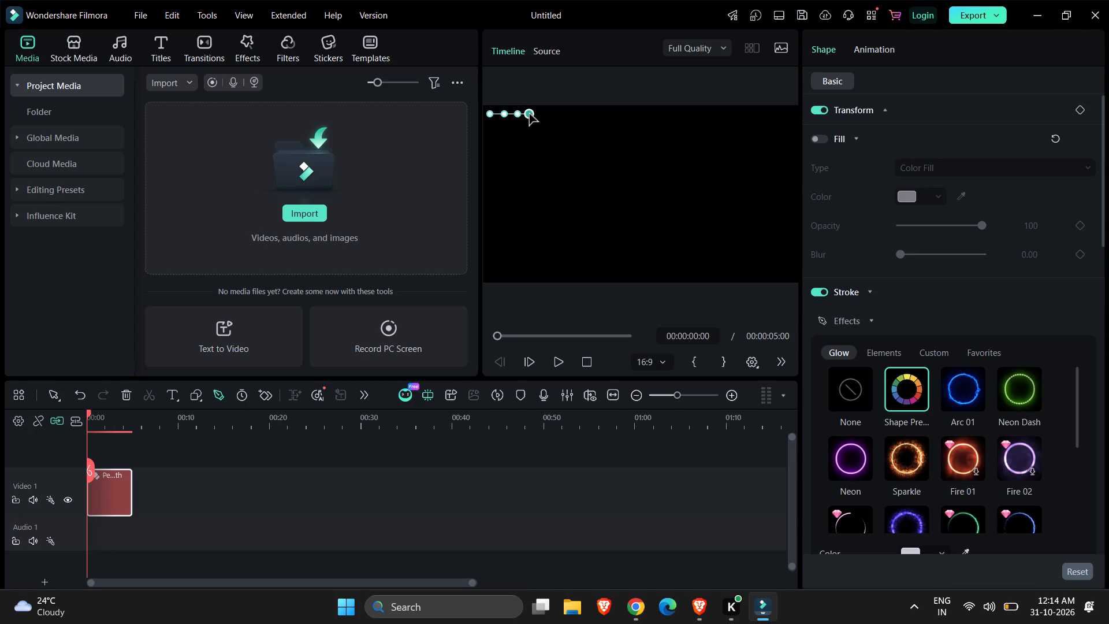
{"action": "left_click", "coordinate": [542, 116]}
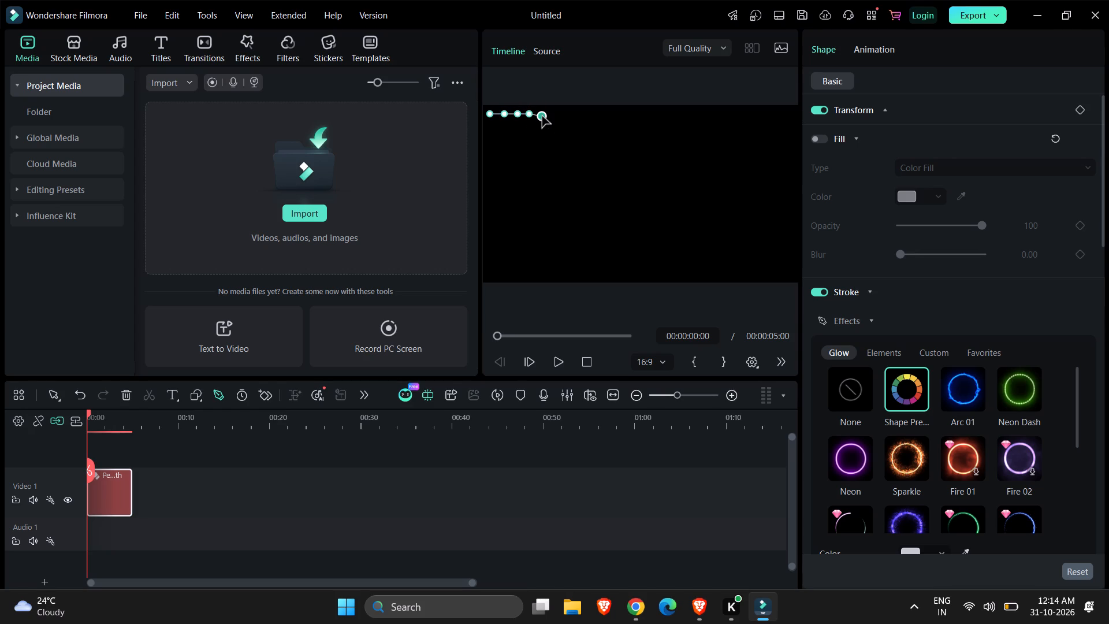
{"action": "left_click", "coordinate": [553, 116]}
{"action": "left_click", "coordinate": [565, 116]}
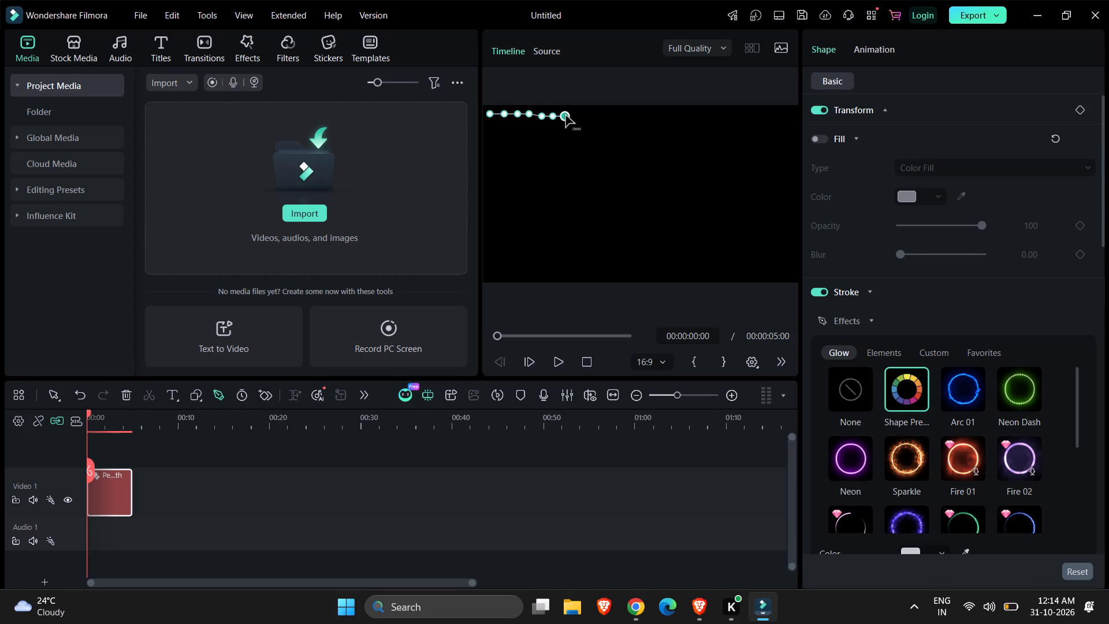
{"action": "left_click", "coordinate": [573, 113]}
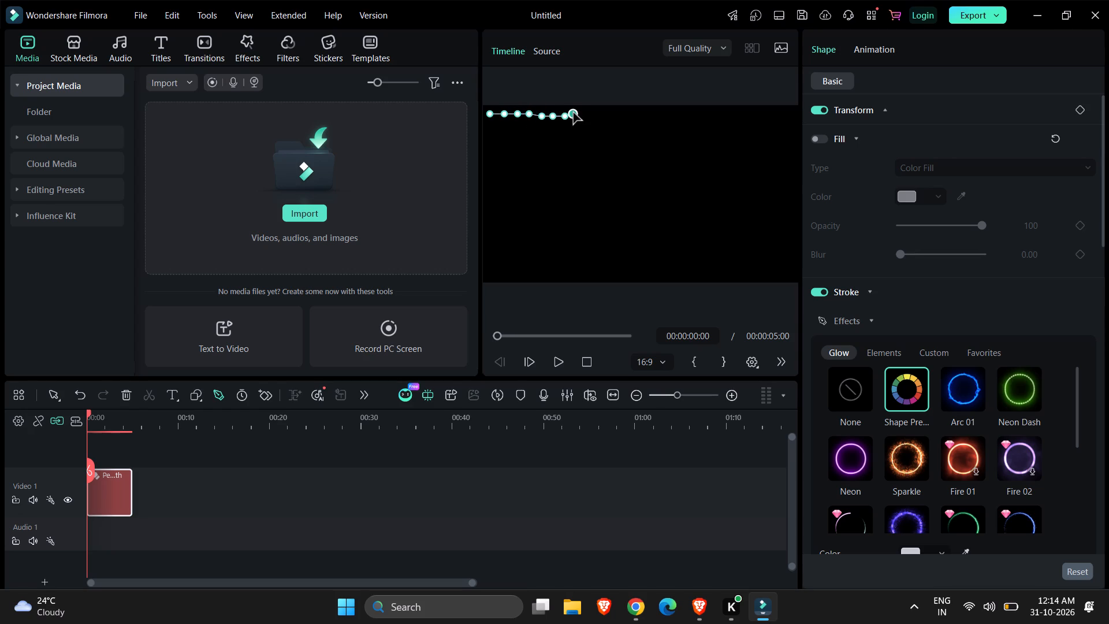
{"action": "left_click", "coordinate": [579, 110]}
{"action": "left_click", "coordinate": [584, 109]}
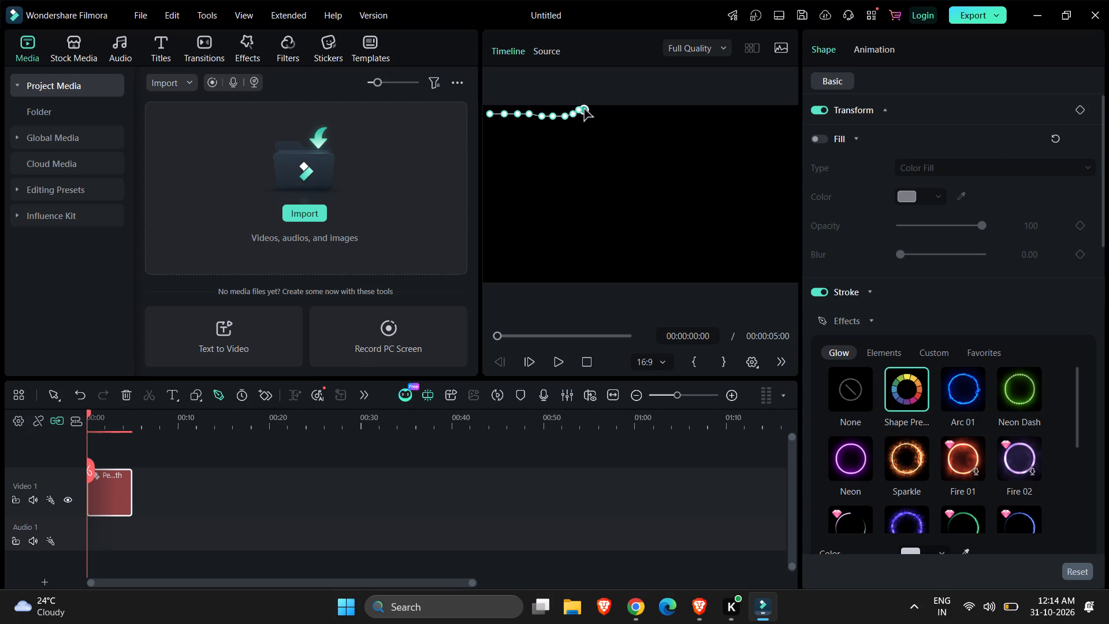
Continue the pen path along the frame's top edge with closely spaced points to about two-thirds of the width.
{"action": "left_click", "coordinate": [596, 116]}
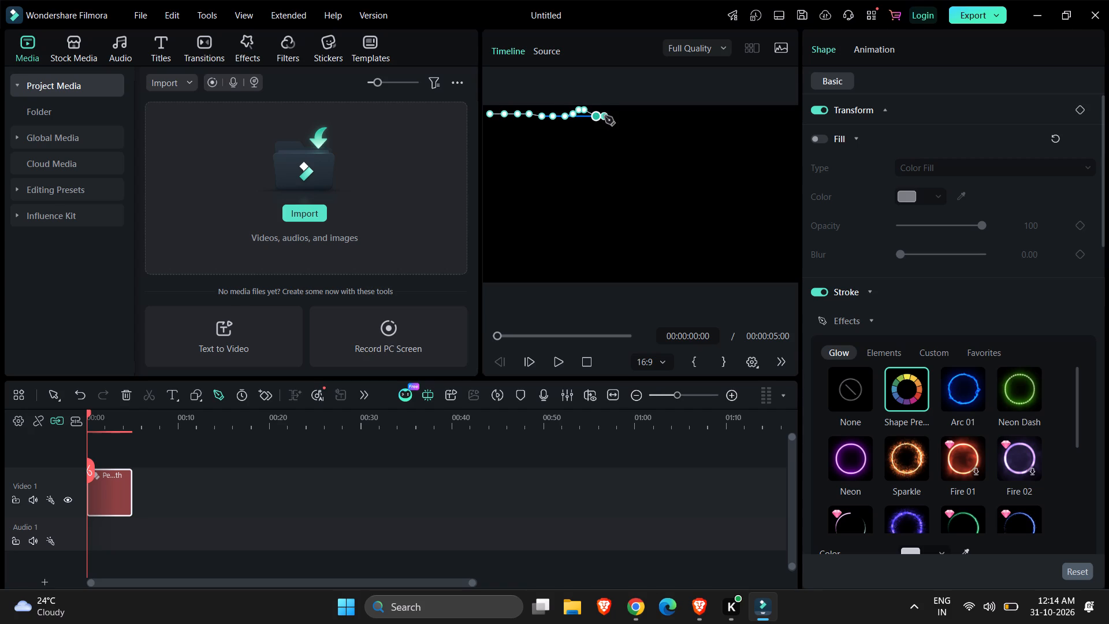
{"action": "left_click", "coordinate": [605, 116]}
{"action": "left_click", "coordinate": [613, 116]}
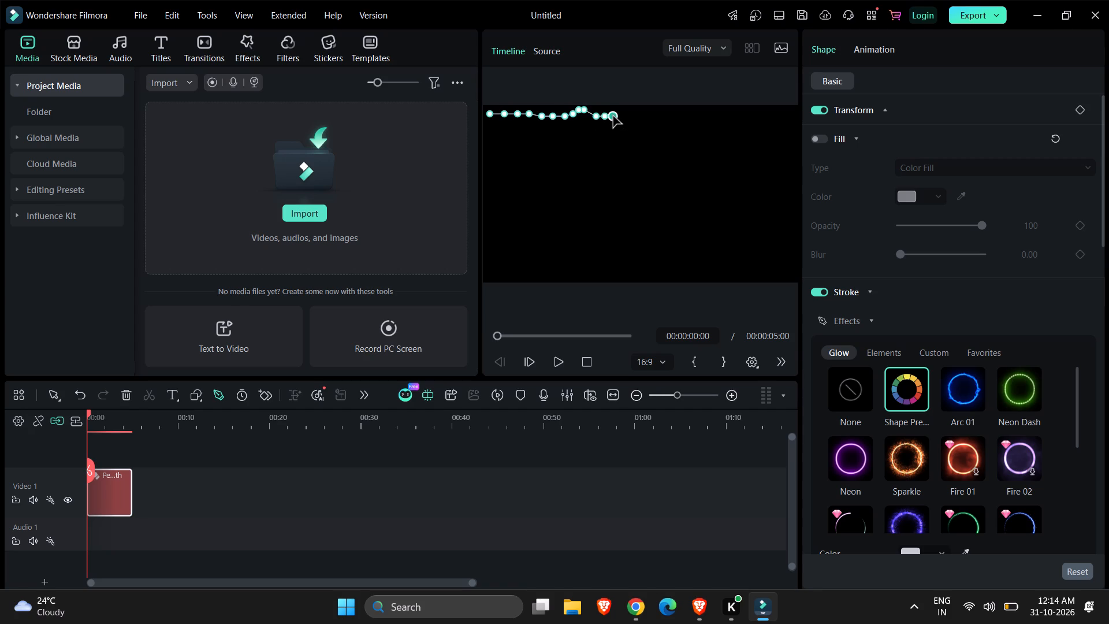
{"action": "left_click", "coordinate": [622, 115]}
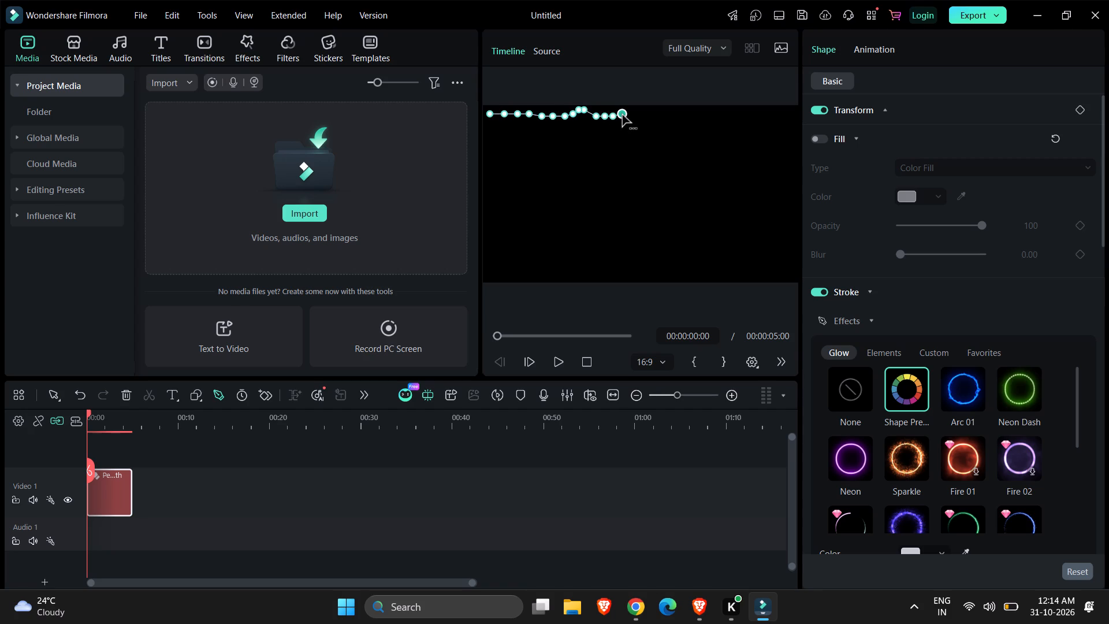
{"action": "left_click", "coordinate": [633, 117]}
{"action": "left_click", "coordinate": [640, 117]}
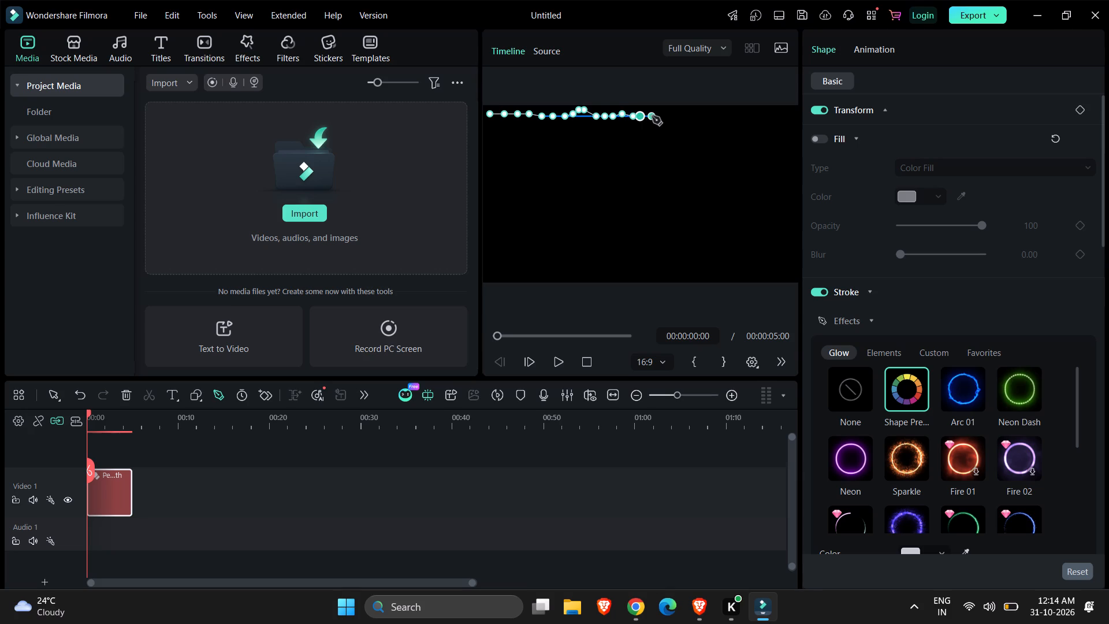
{"action": "left_click", "coordinate": [654, 116]}
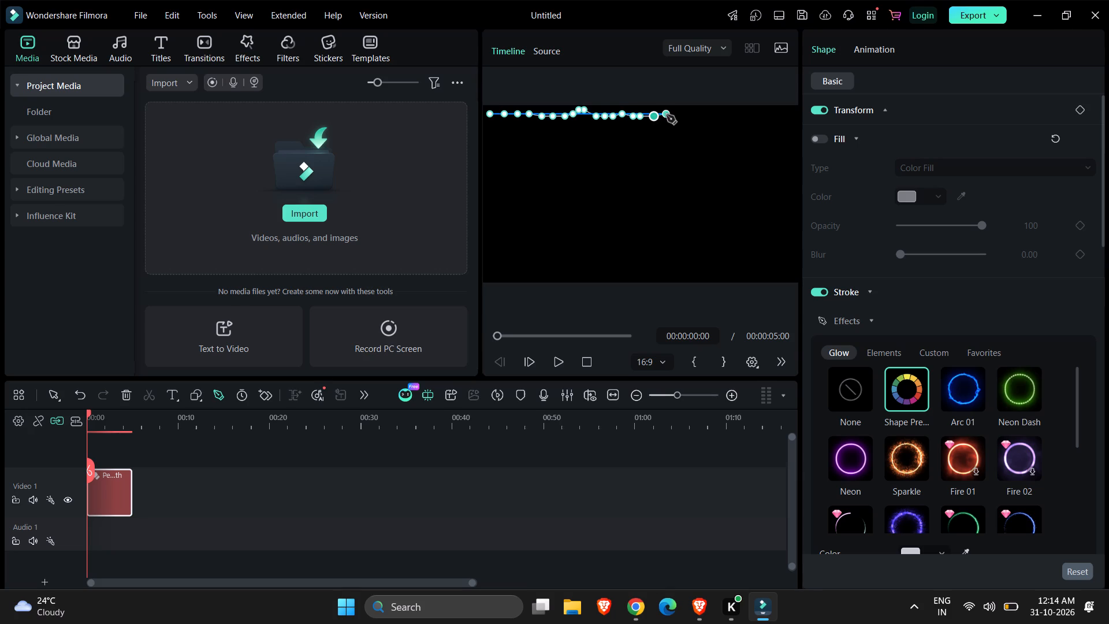
{"action": "left_click", "coordinate": [667, 115]}
{"action": "left_click", "coordinate": [672, 115]}
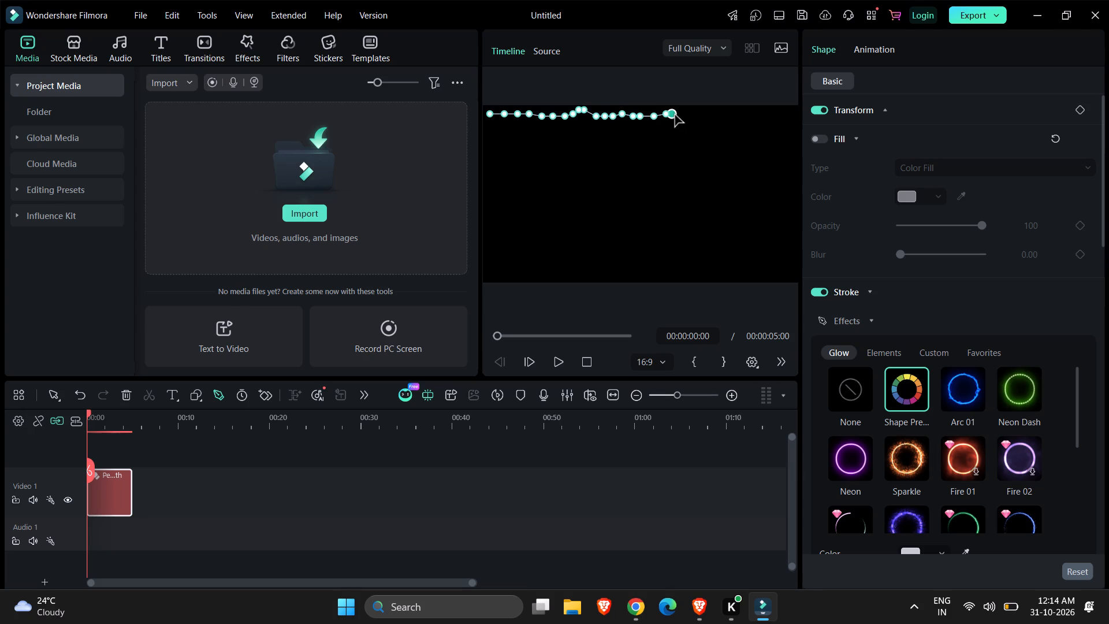
{"action": "left_click", "coordinate": [675, 115]}
{"action": "left_click", "coordinate": [681, 115]}
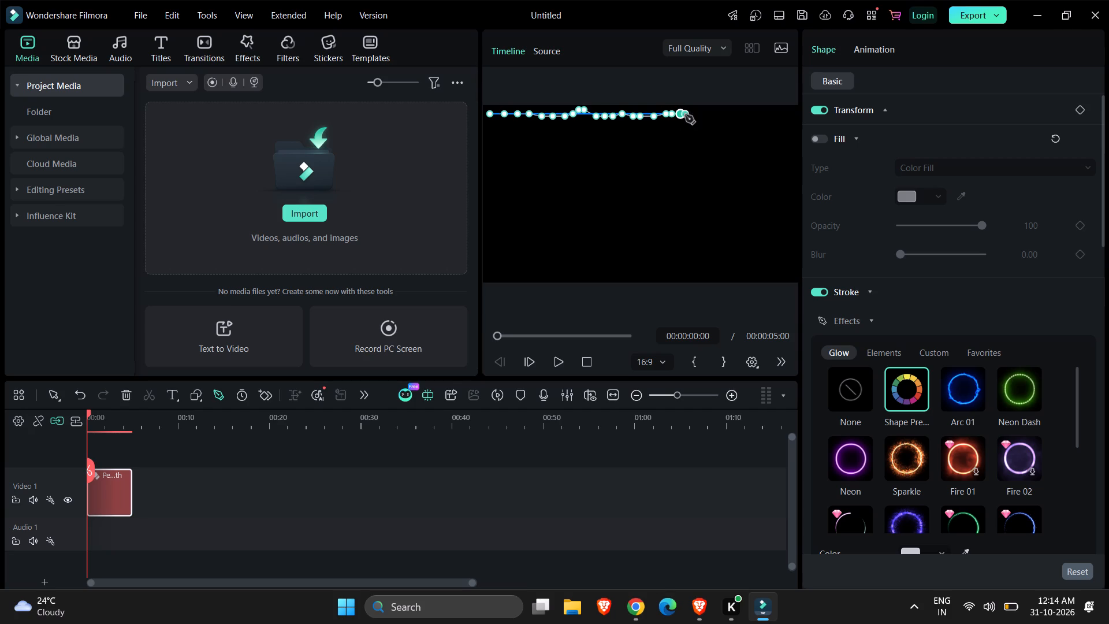
{"action": "left_click", "coordinate": [685, 115]}
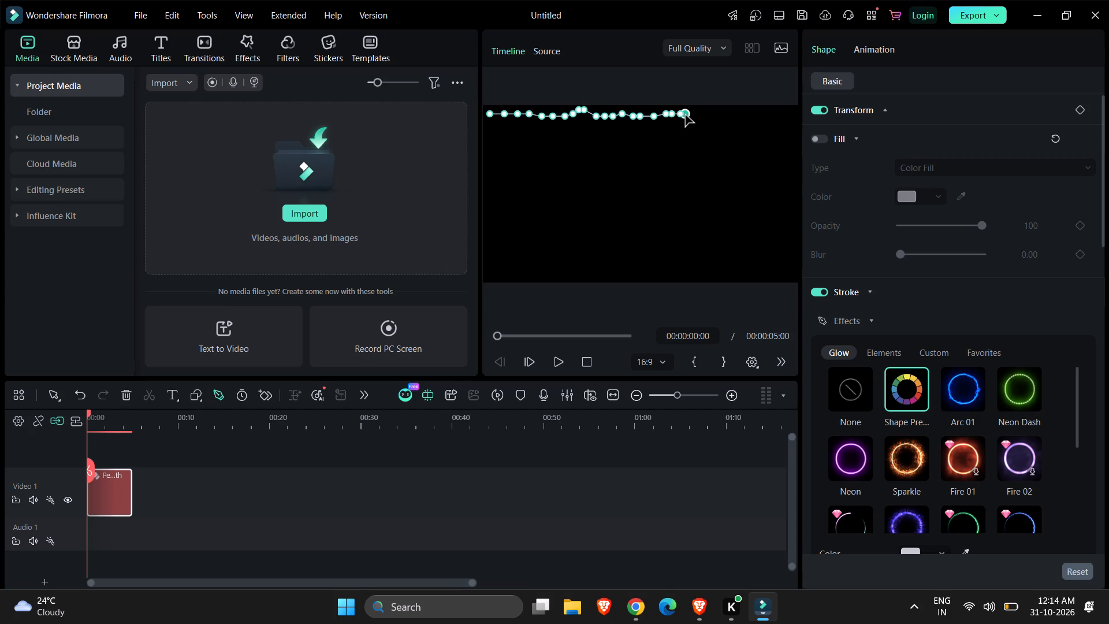
Extend the top row of pen path points to the frame's upper-right corner.
{"action": "left_click", "coordinate": [694, 116]}
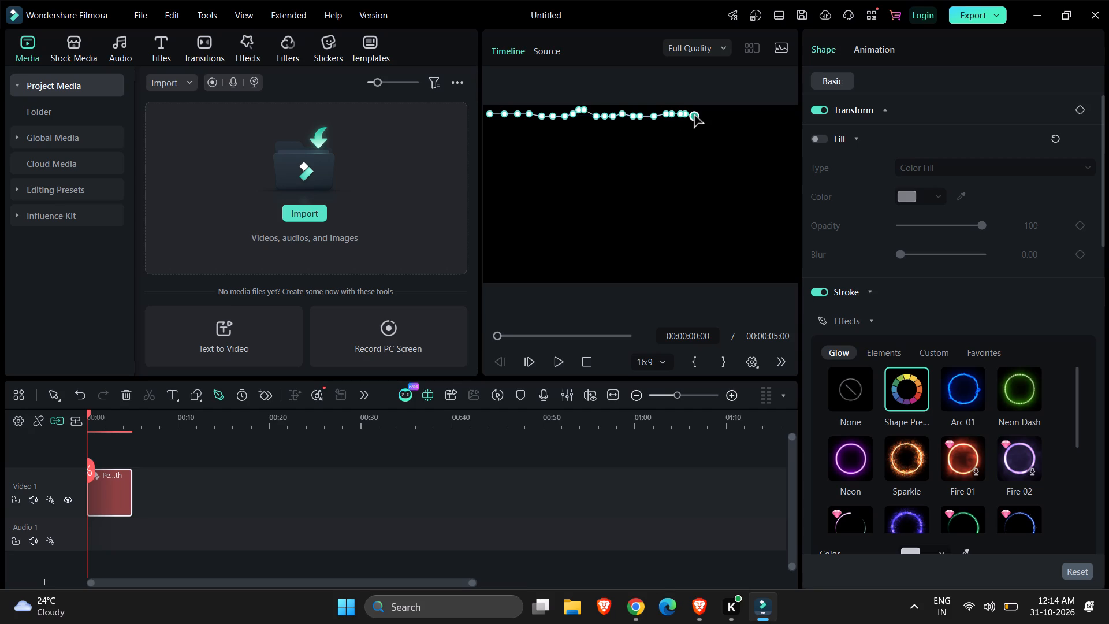
{"action": "left_click", "coordinate": [703, 116]}
{"action": "left_click", "coordinate": [710, 116]}
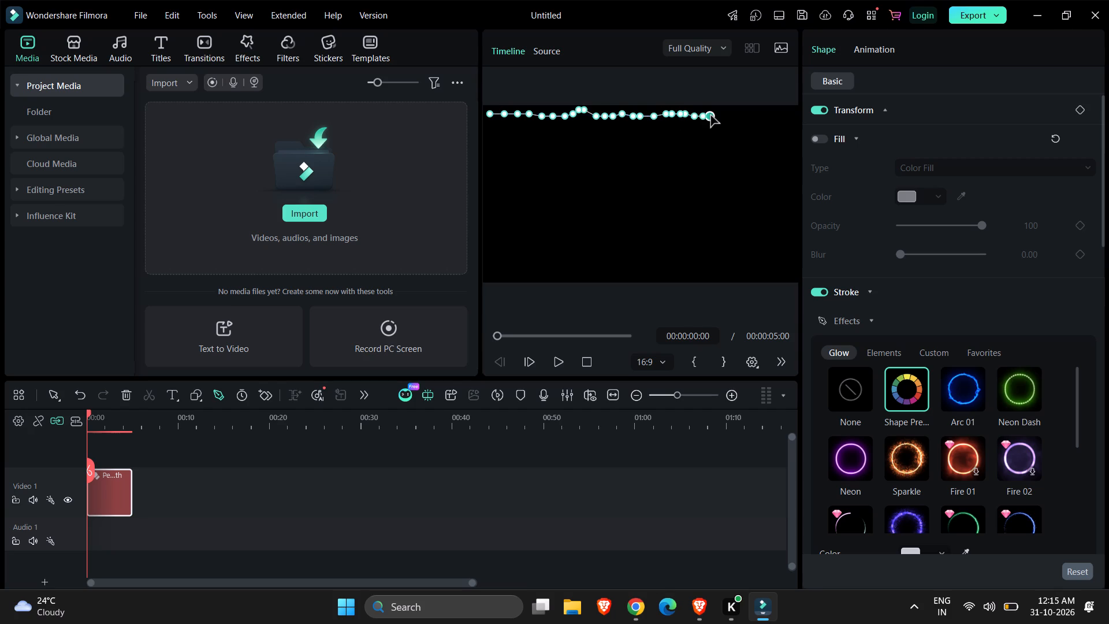
{"action": "left_click", "coordinate": [718, 116]}
{"action": "left_click", "coordinate": [725, 116]}
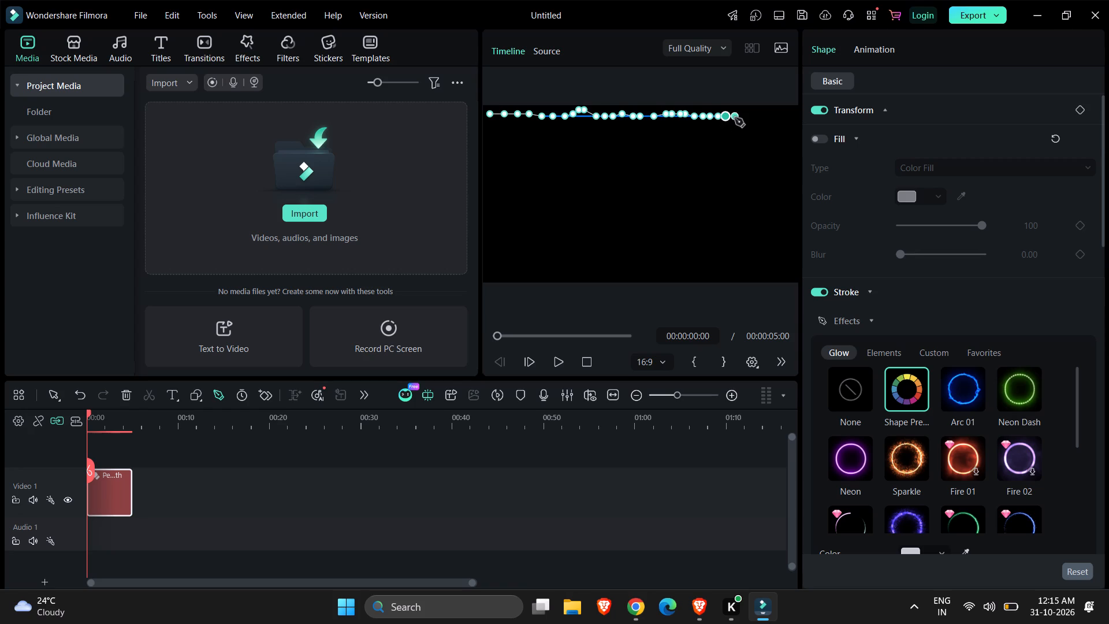
{"action": "left_click", "coordinate": [735, 118]}
{"action": "left_click", "coordinate": [751, 114]}
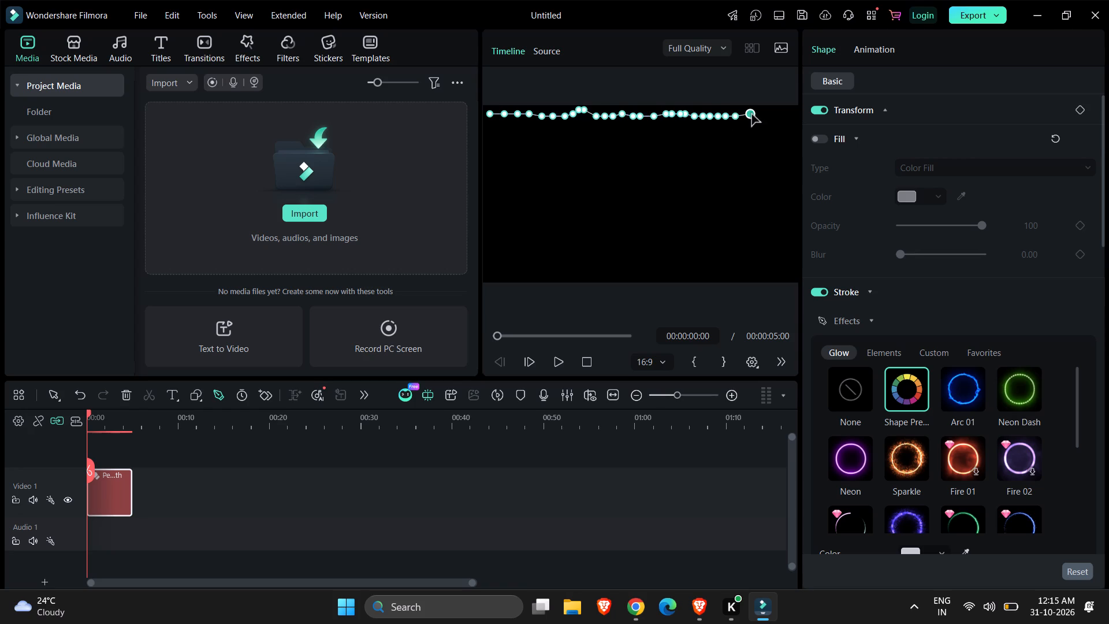
{"action": "left_click", "coordinate": [762, 117]}
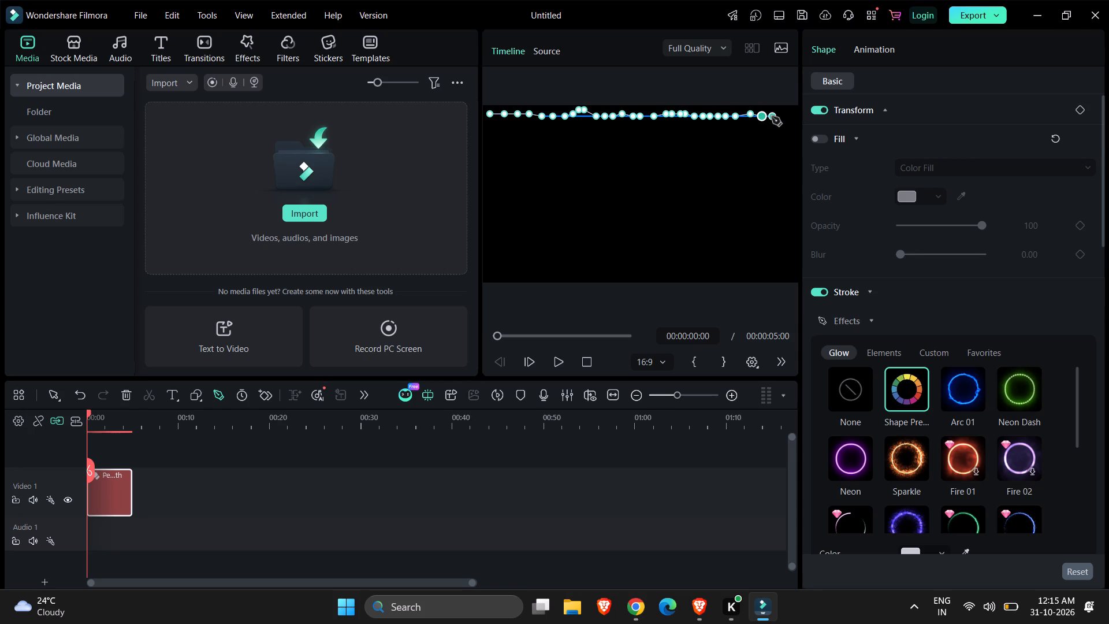
{"action": "left_click", "coordinate": [771, 117]}
{"action": "left_click", "coordinate": [781, 118]}
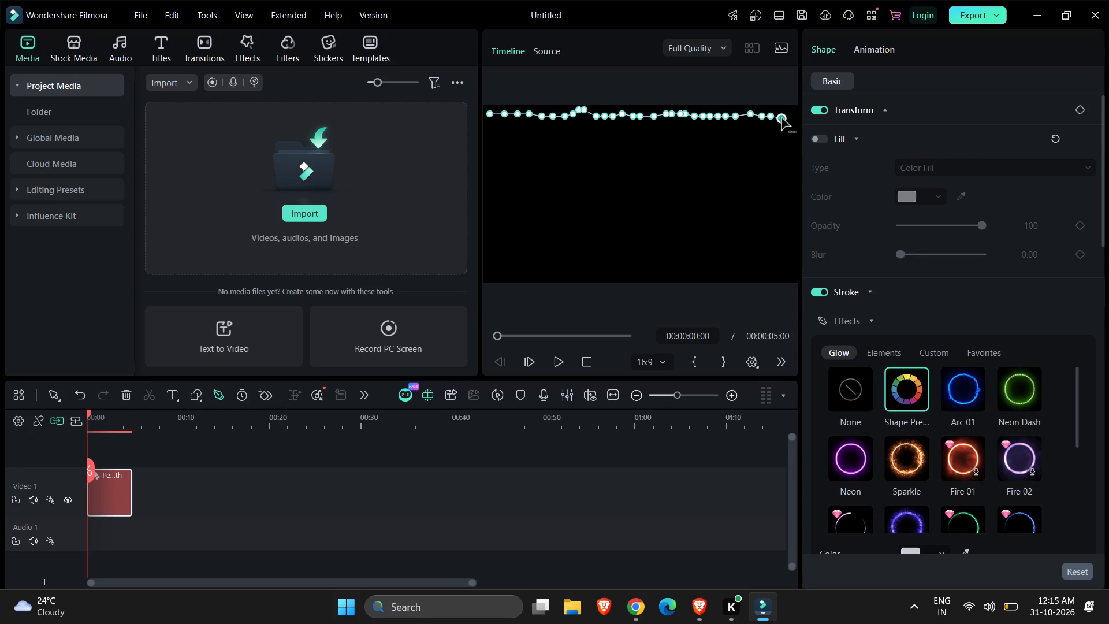
{"action": "left_click", "coordinate": [790, 118]}
Turn the pen path slightly down at the frame's right edge and run a second row leftward to about two-thirds of the width.
{"action": "left_click", "coordinate": [790, 132]}
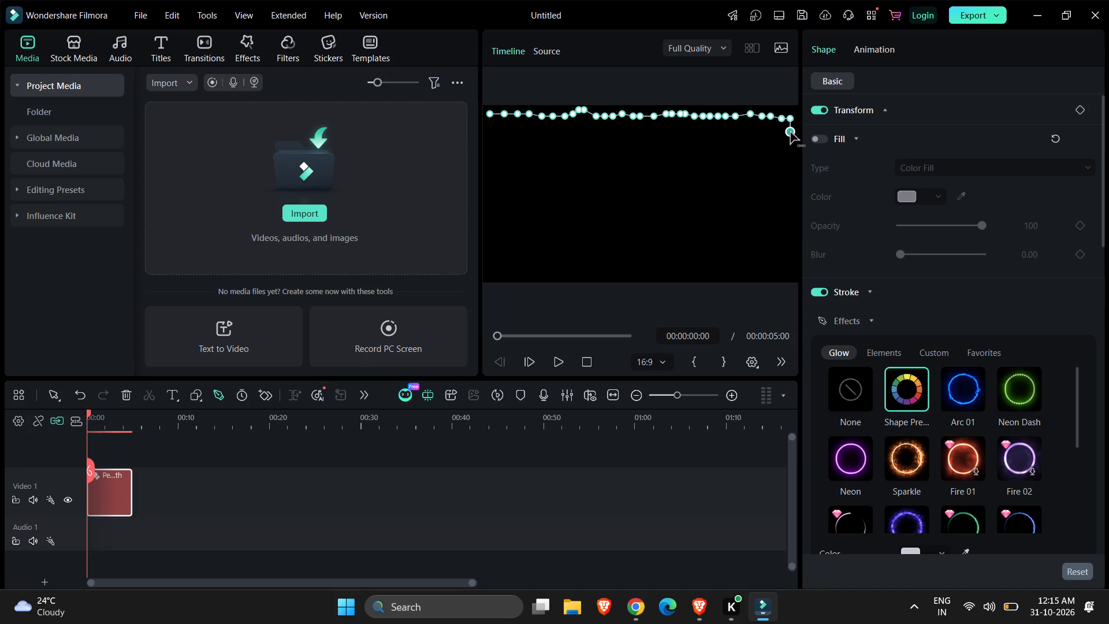
{"action": "left_click", "coordinate": [778, 132]}
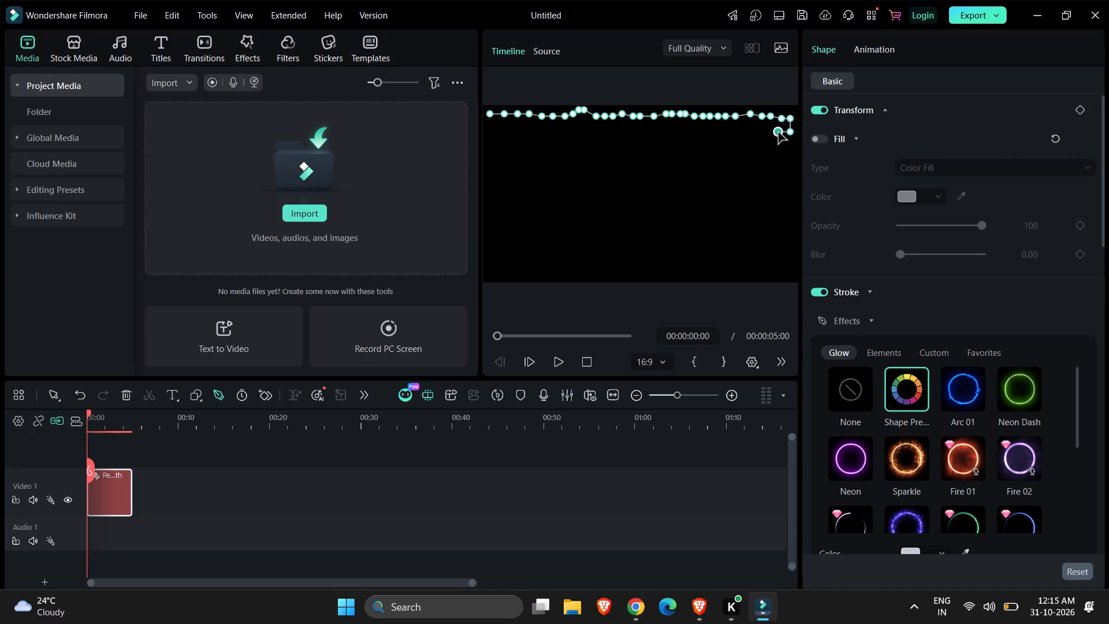
{"action": "left_click", "coordinate": [767, 132]}
{"action": "left_click", "coordinate": [756, 132]}
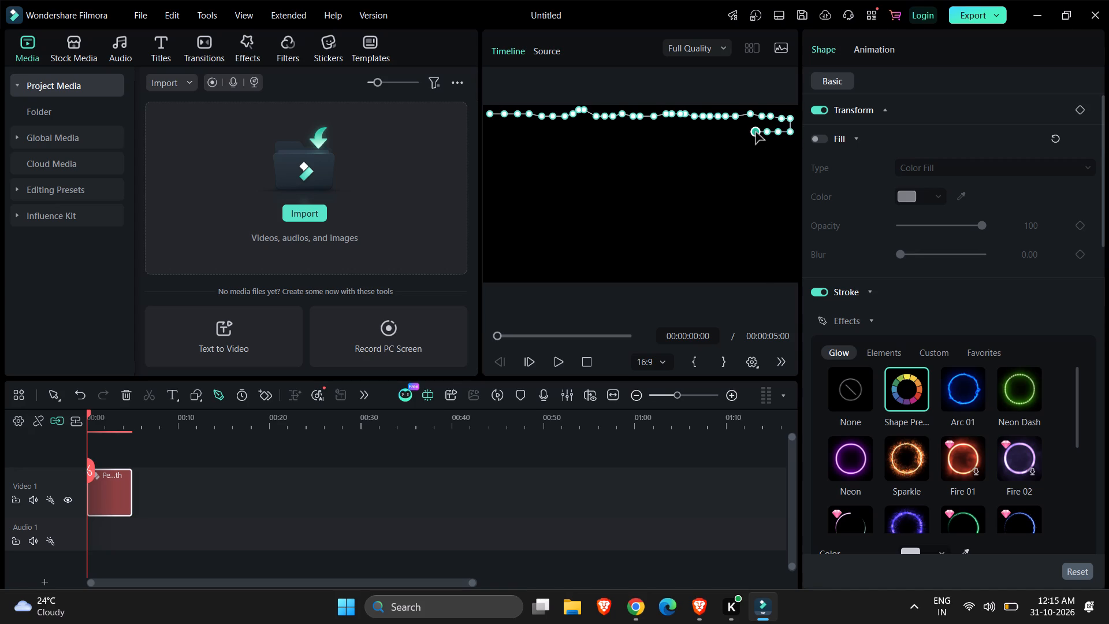
{"action": "left_click", "coordinate": [748, 132]}
{"action": "left_click", "coordinate": [736, 132]}
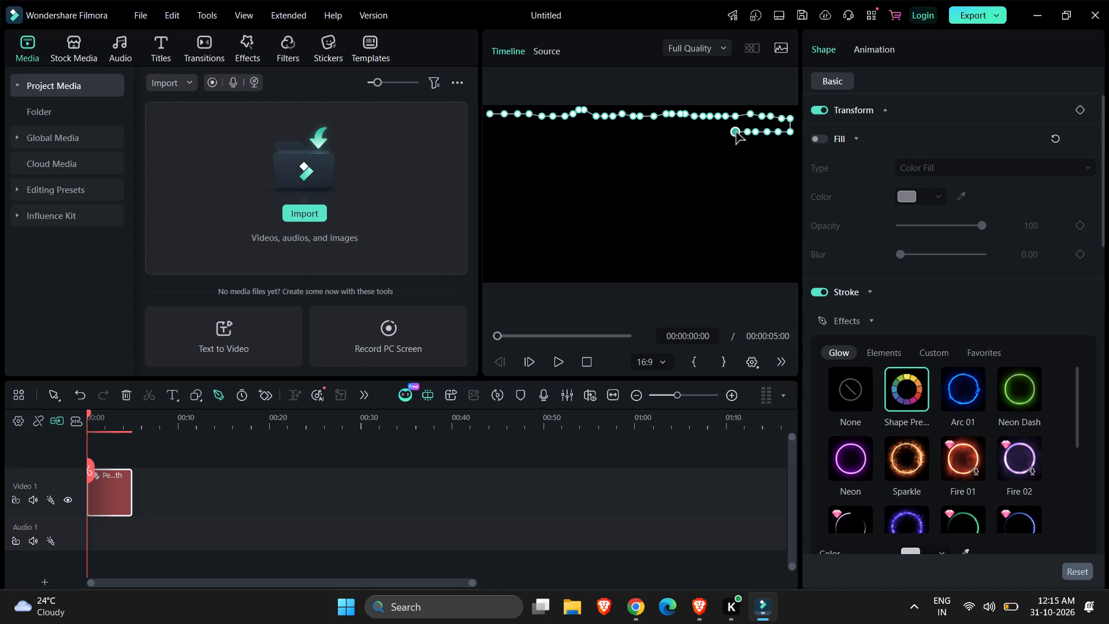
{"action": "left_click", "coordinate": [724, 132]}
{"action": "left_click", "coordinate": [716, 131]}
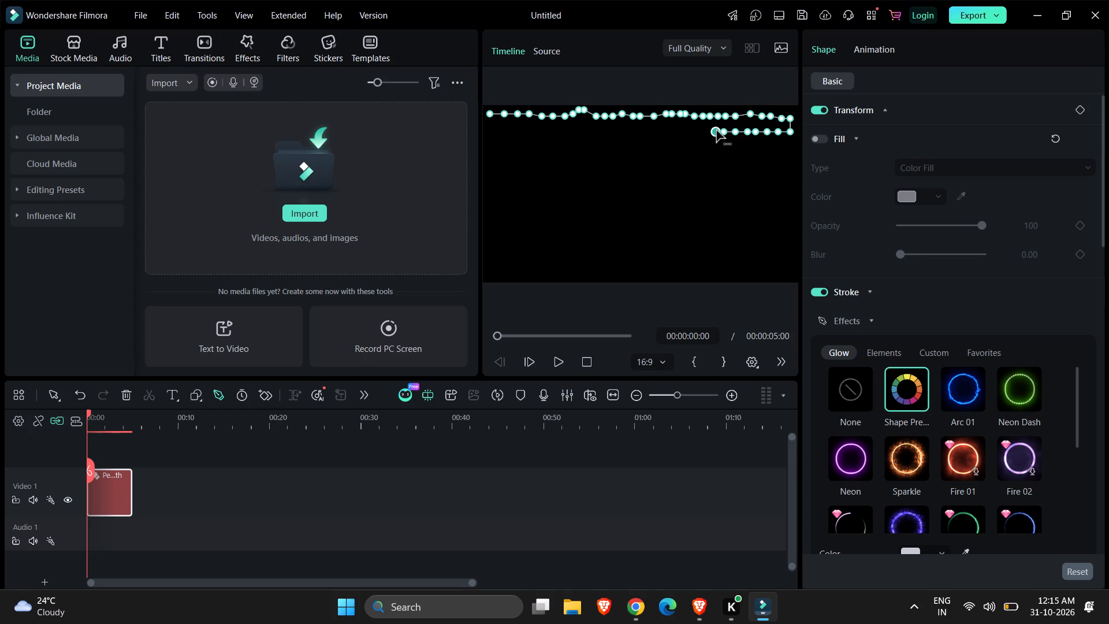
{"action": "left_click", "coordinate": [702, 131]}
{"action": "left_click", "coordinate": [689, 131]}
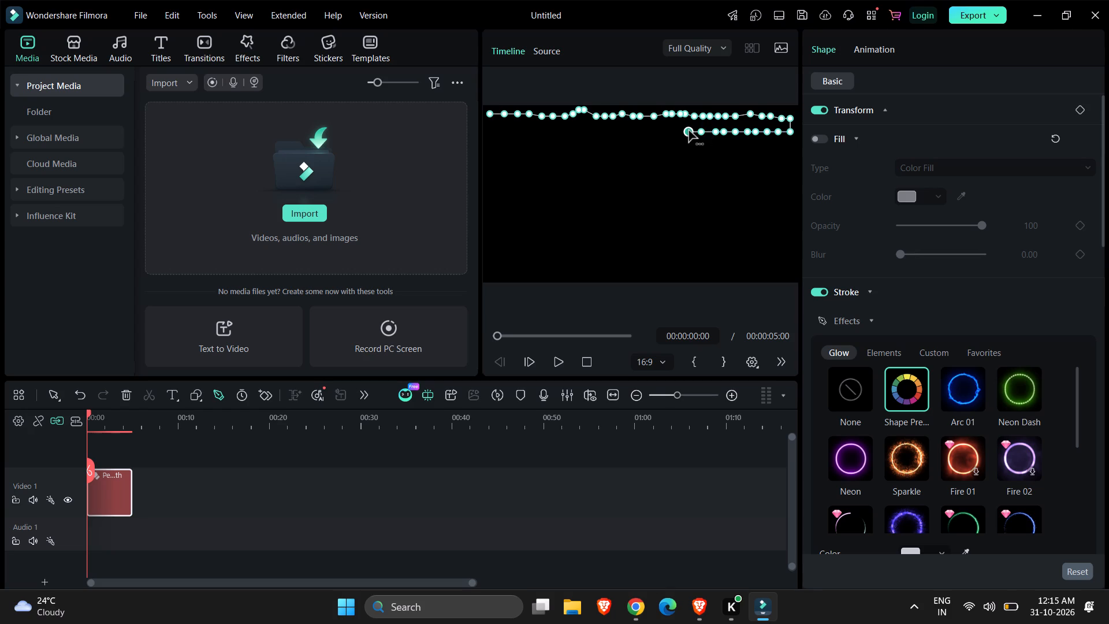
Continue the pen path's second row leftward with closely spaced points to about one-third of the frame's width from its left edge.
{"action": "left_click", "coordinate": [681, 130]}
{"action": "left_click", "coordinate": [672, 130]}
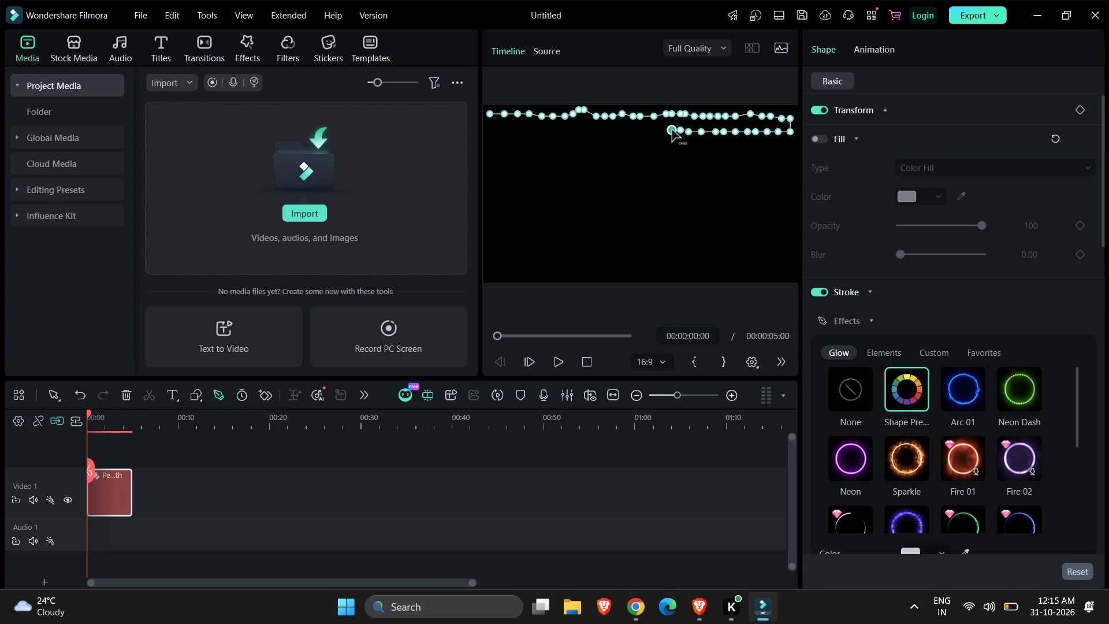
{"action": "left_click", "coordinate": [666, 129]}
{"action": "left_click", "coordinate": [665, 129]}
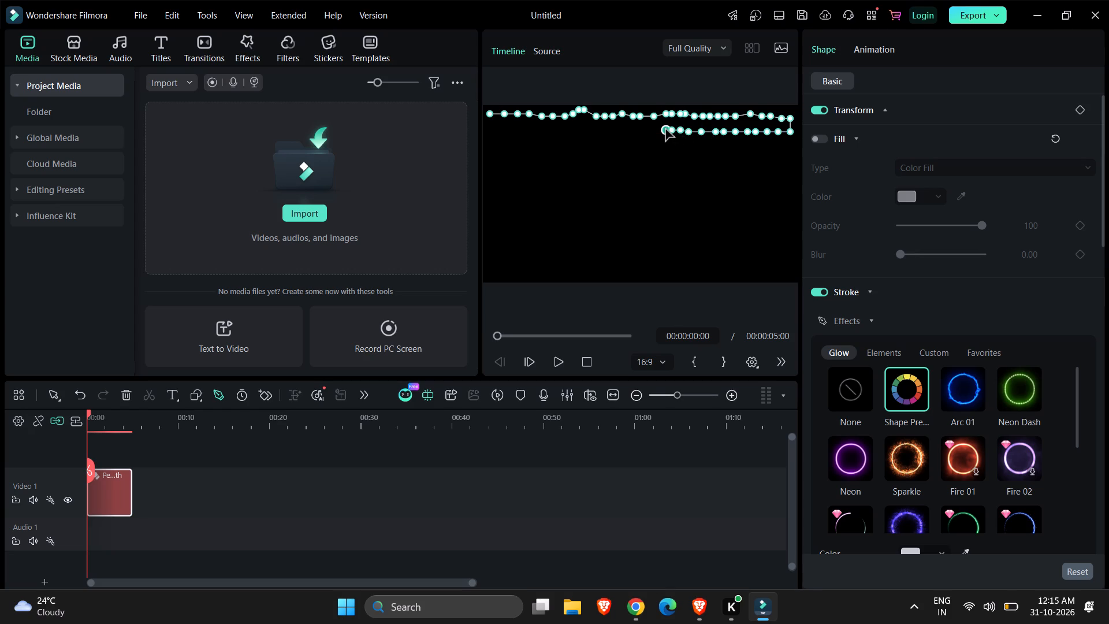
{"action": "left_click", "coordinate": [659, 129]}
{"action": "left_click", "coordinate": [655, 128]}
{"action": "left_click", "coordinate": [640, 129]}
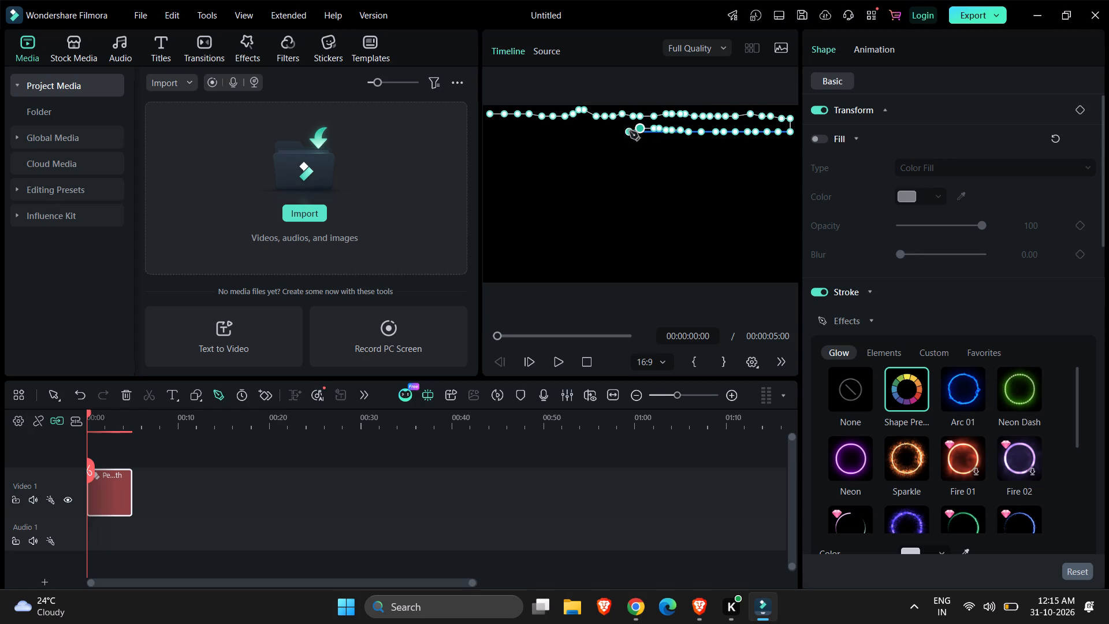
{"action": "left_click", "coordinate": [628, 128]}
{"action": "left_click", "coordinate": [617, 129]}
{"action": "left_click", "coordinate": [602, 129]}
{"action": "left_click", "coordinate": [597, 129]}
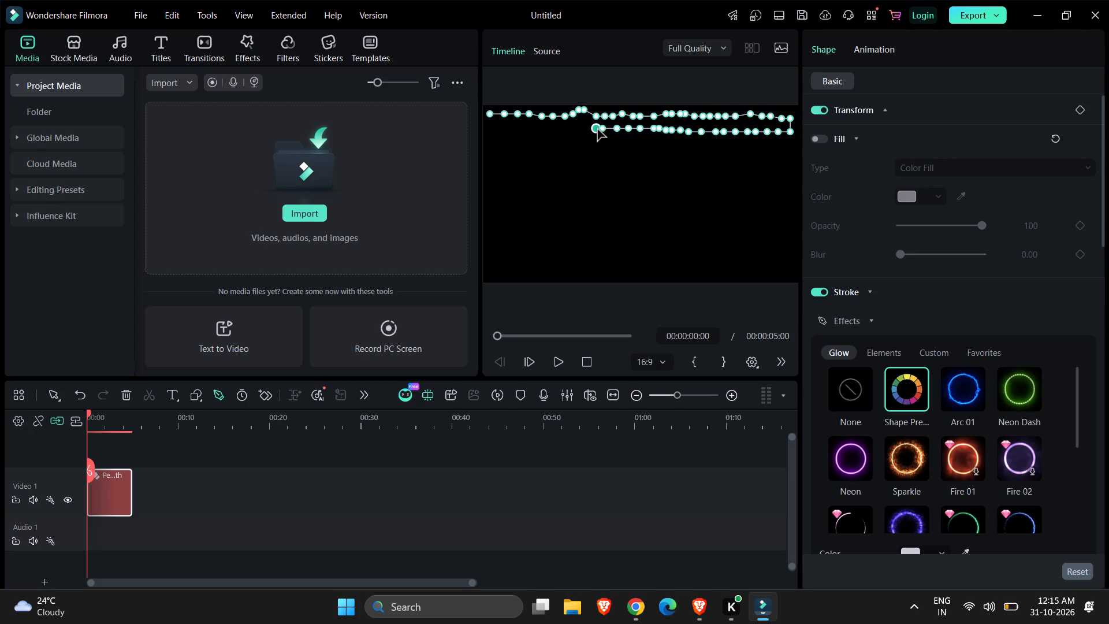
{"action": "left_click", "coordinate": [597, 129]}
{"action": "left_click", "coordinate": [586, 129]}
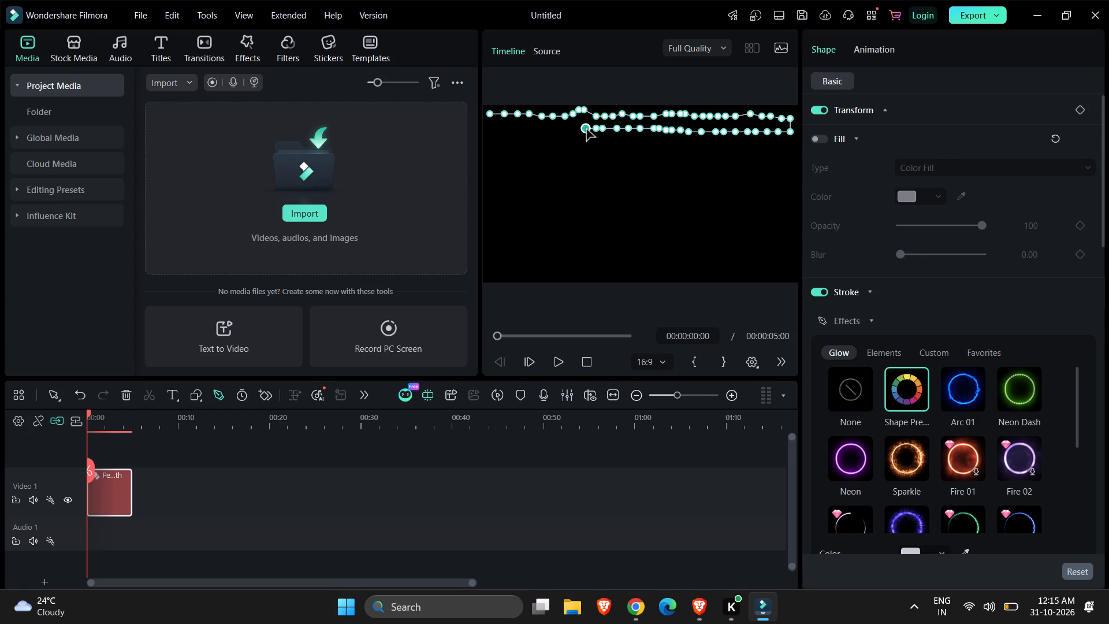
Extend the second row of pen path points leftward to the frame's left edge.
{"action": "left_click", "coordinate": [575, 130]}
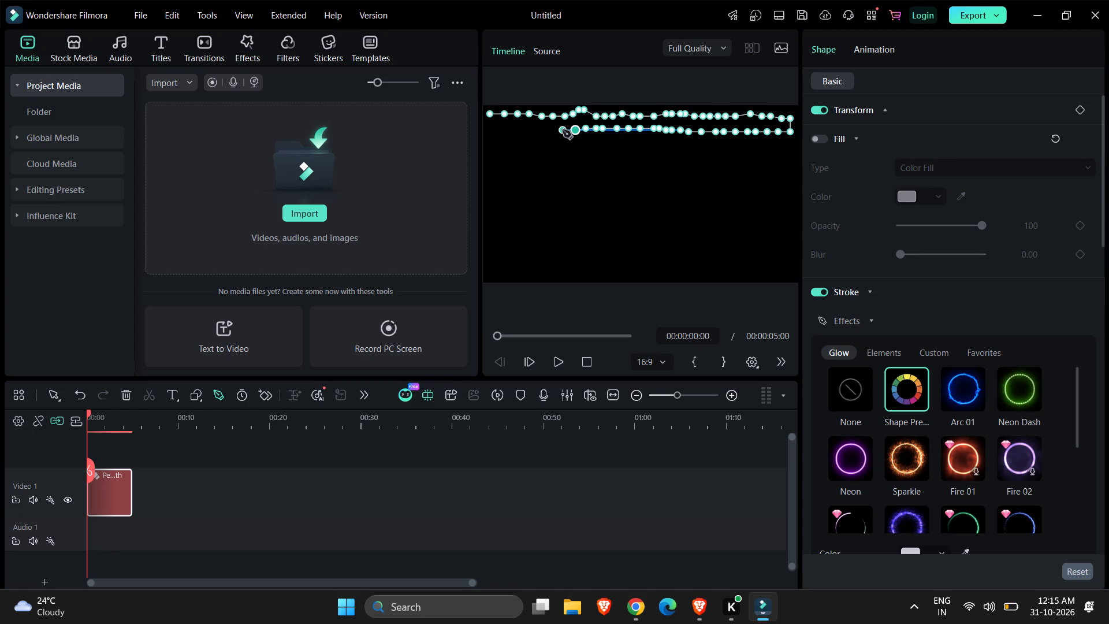
{"action": "left_click", "coordinate": [562, 130]}
{"action": "left_click", "coordinate": [552, 130]}
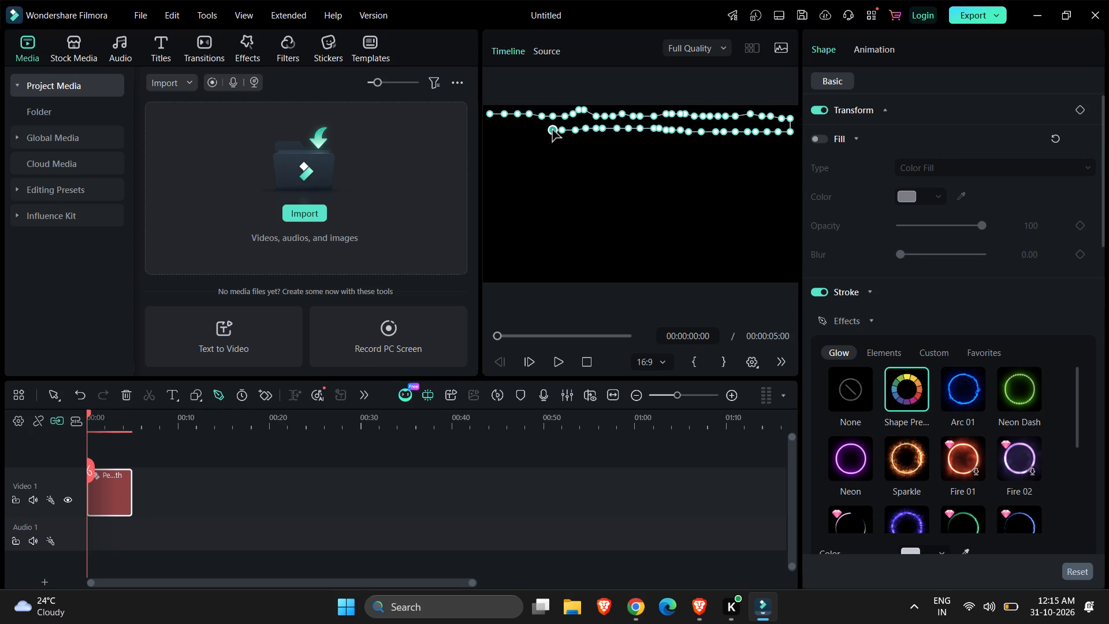
{"action": "left_click", "coordinate": [548, 128]}
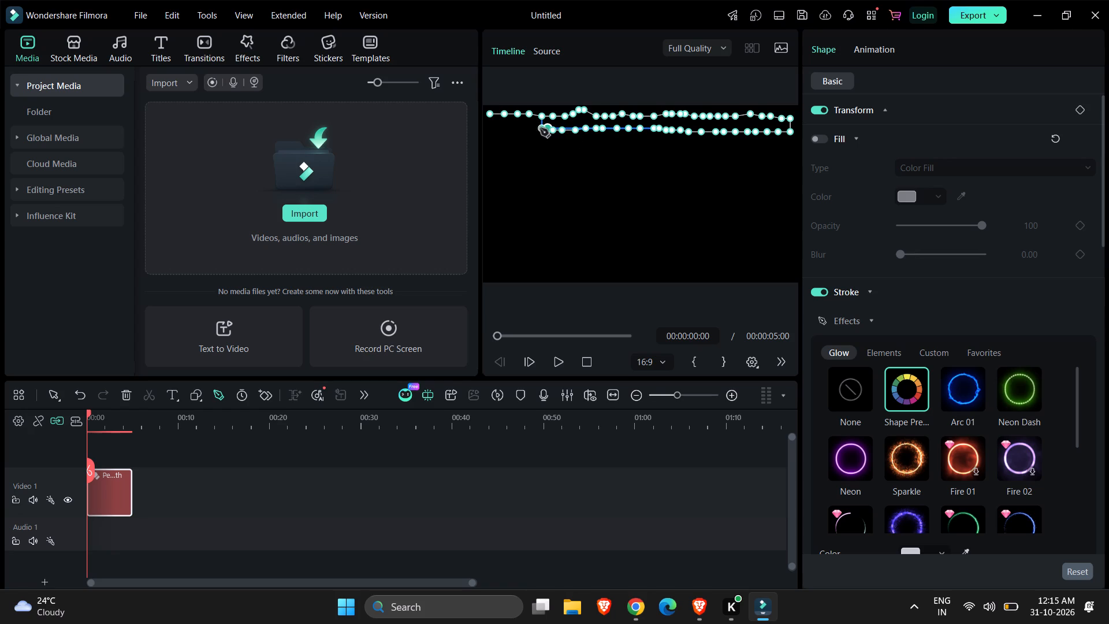
{"action": "left_click", "coordinate": [536, 127]}
{"action": "left_click", "coordinate": [528, 128]}
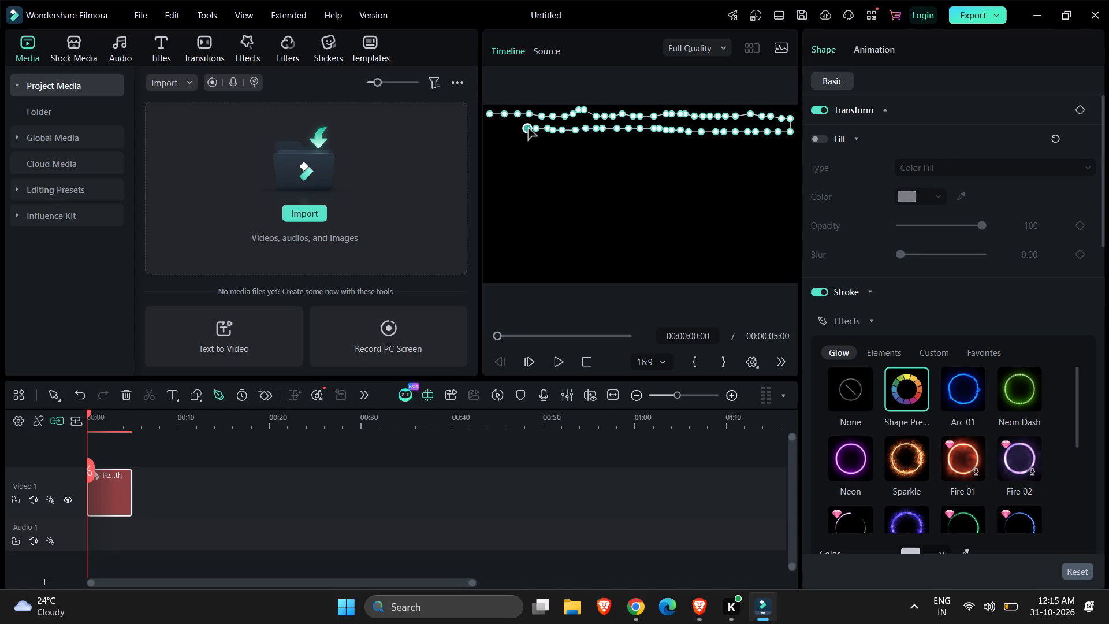
{"action": "left_click", "coordinate": [518, 129]}
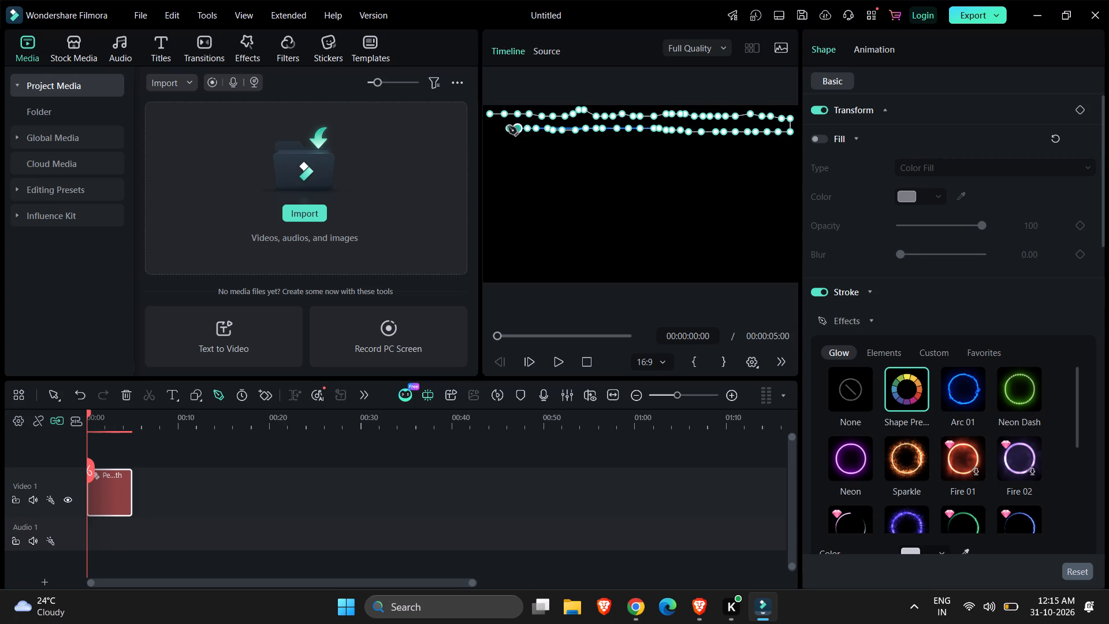
{"action": "left_click", "coordinate": [503, 129]}
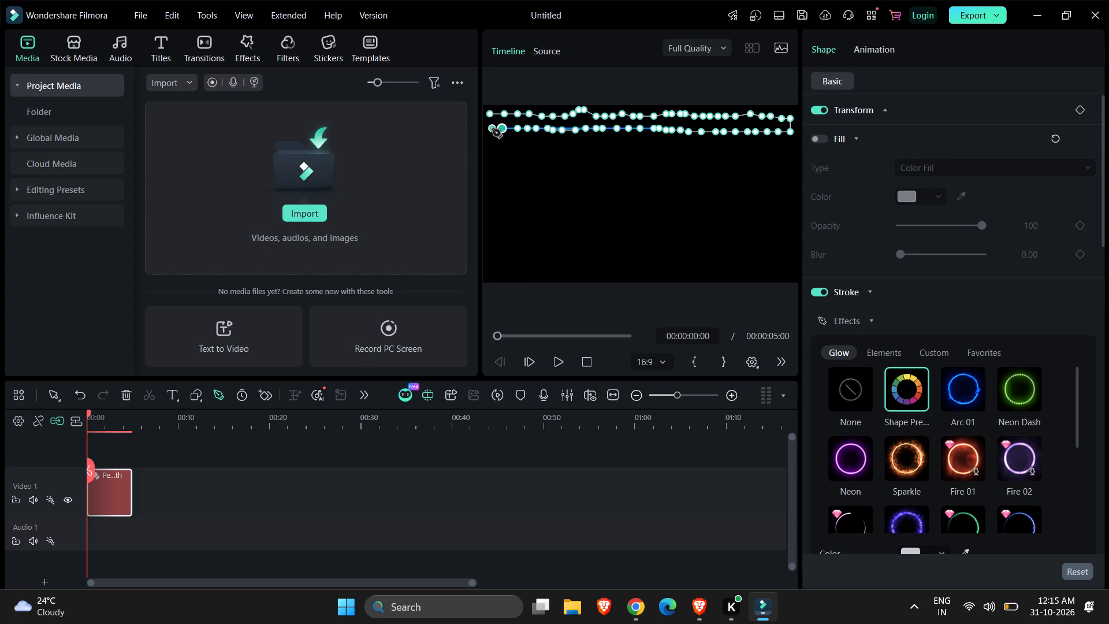
{"action": "left_click", "coordinate": [492, 129]}
Turn the pen path slightly down at the frame's left edge and run a third row rightward to nearly half the width.
{"action": "left_click", "coordinate": [492, 143]}
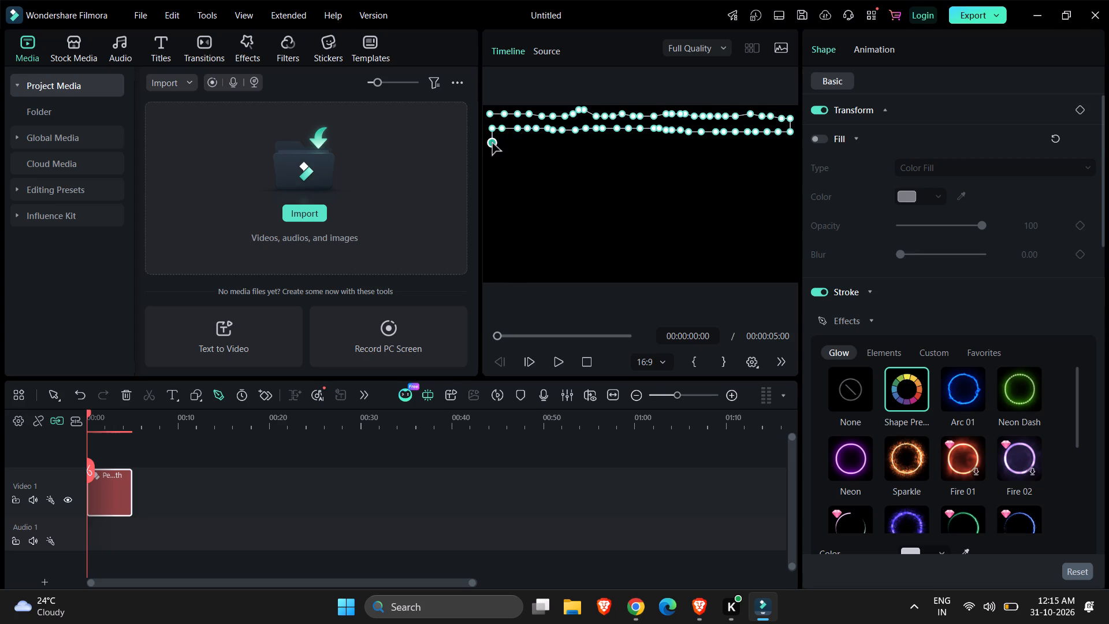
{"action": "left_click", "coordinate": [506, 145]}
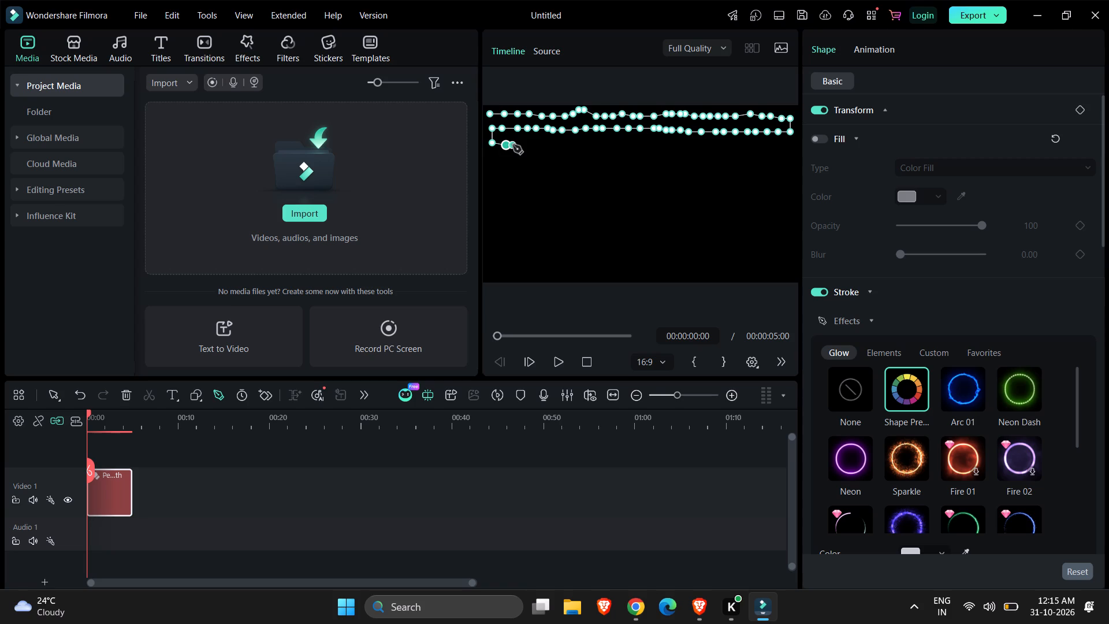
{"action": "left_click", "coordinate": [522, 144]}
{"action": "left_click", "coordinate": [538, 142]}
{"action": "left_click", "coordinate": [552, 142]}
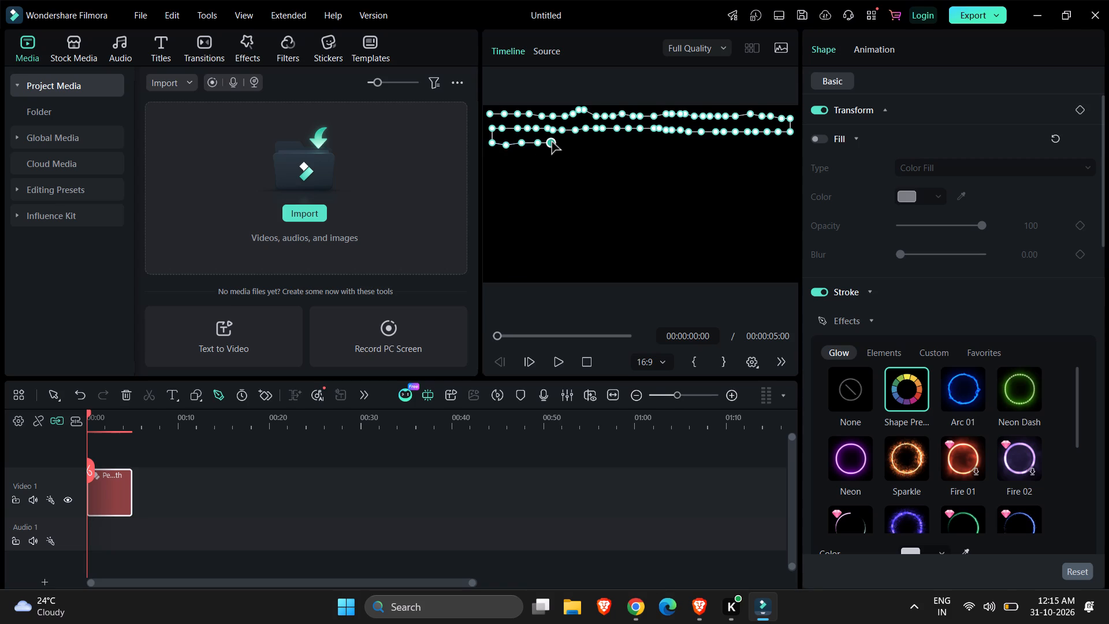
{"action": "left_click", "coordinate": [563, 142]}
{"action": "left_click", "coordinate": [572, 142]}
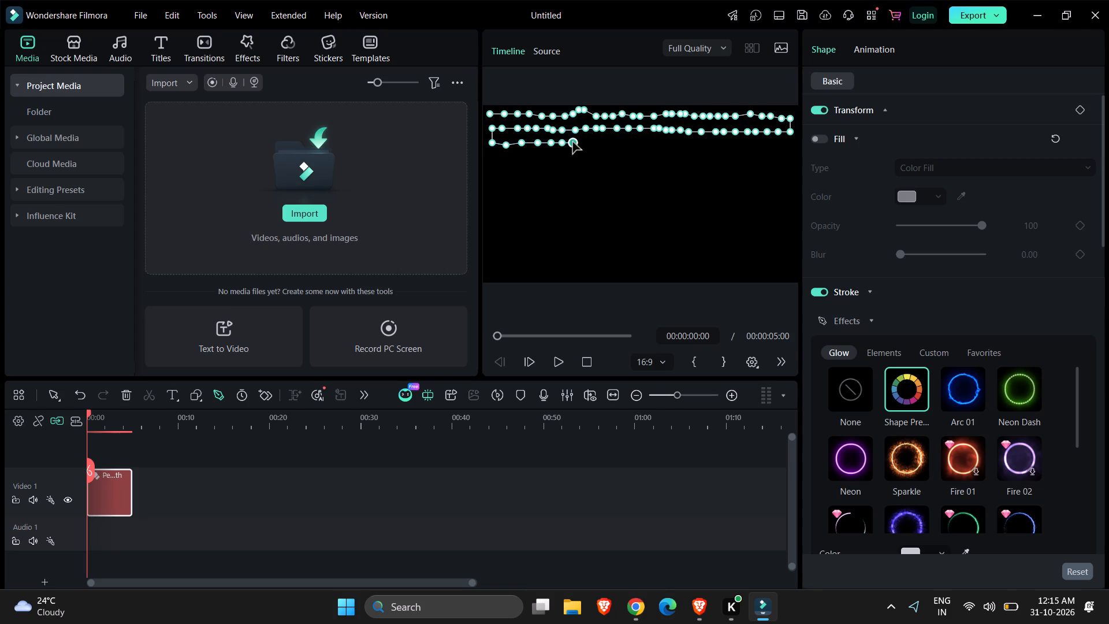
{"action": "left_click", "coordinate": [585, 142]}
{"action": "left_click", "coordinate": [597, 144]}
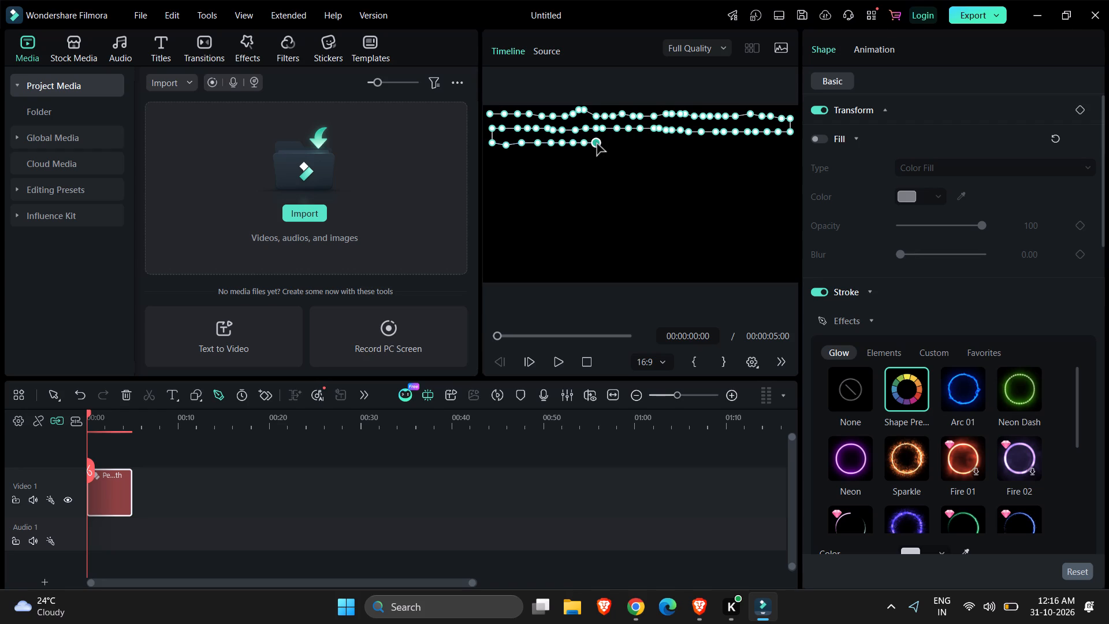
{"action": "left_click", "coordinate": [608, 144]}
{"action": "left_click", "coordinate": [616, 144]}
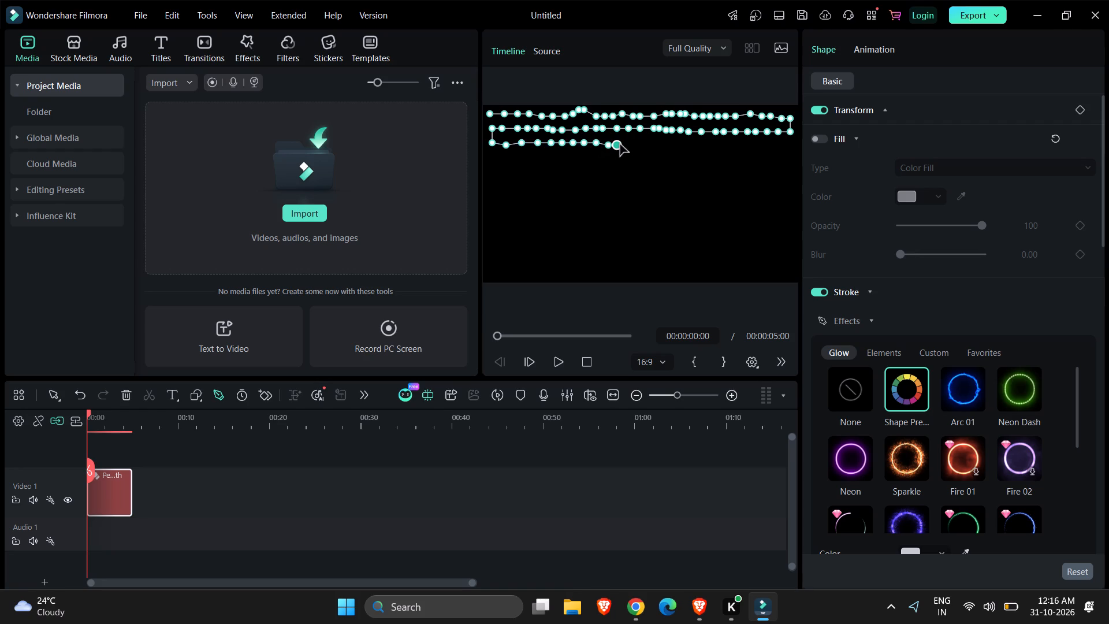
{"action": "left_click", "coordinate": [620, 144]}
{"action": "left_click", "coordinate": [627, 146]}
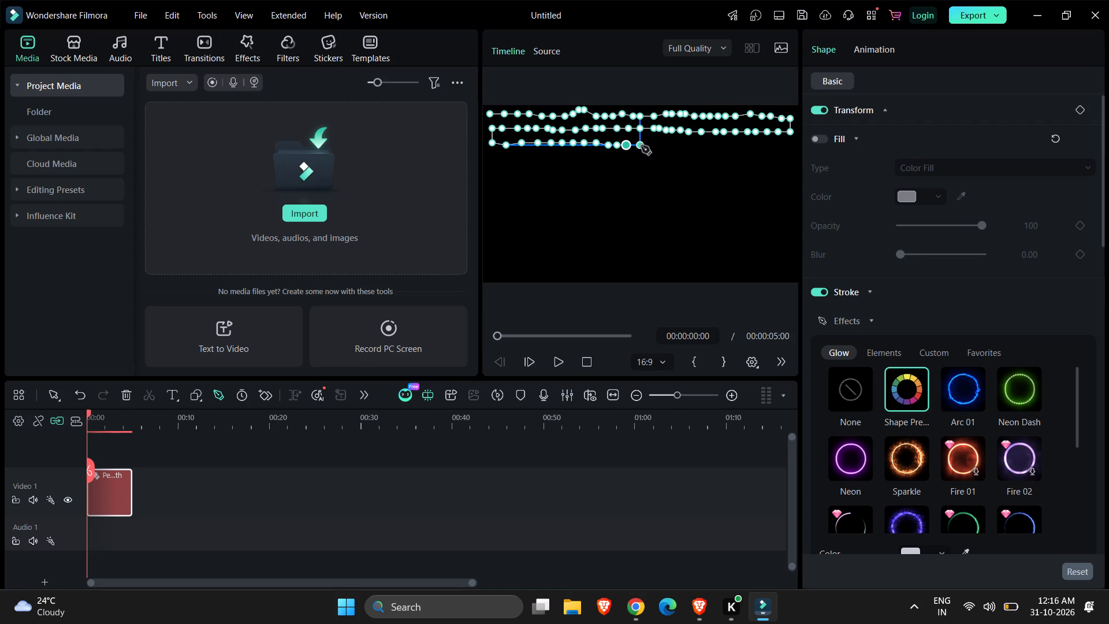
Continue the third row of closely spaced pen points rightward to about three-quarters of the frame's width.
{"action": "left_click", "coordinate": [641, 146]}
{"action": "left_click", "coordinate": [650, 146]}
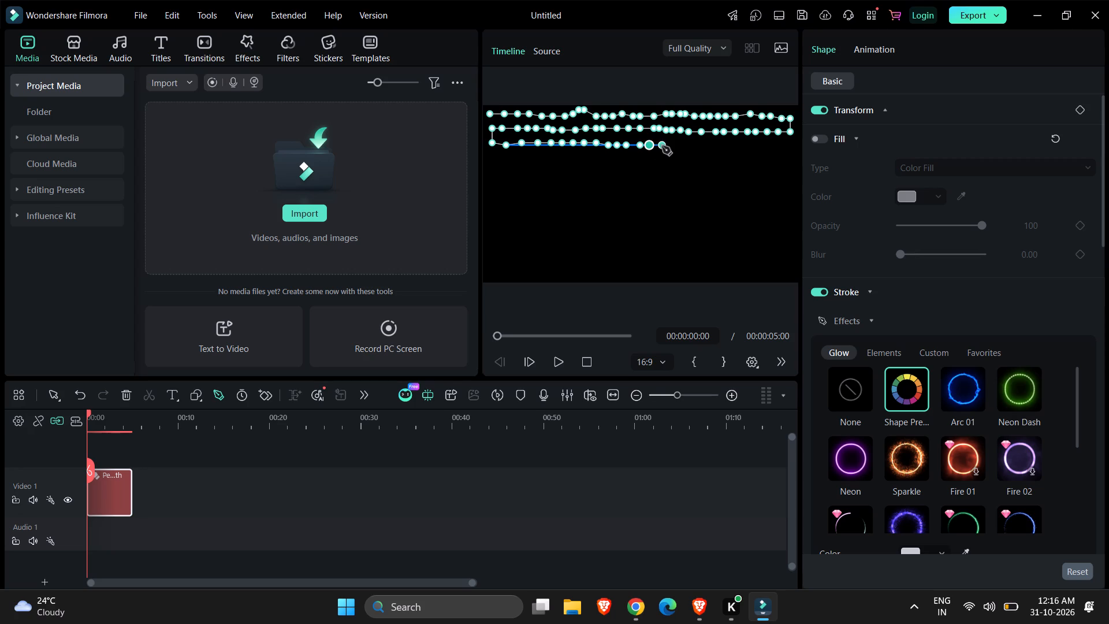
{"action": "left_click", "coordinate": [662, 146]}
{"action": "left_click", "coordinate": [673, 146]}
{"action": "left_click", "coordinate": [682, 147]}
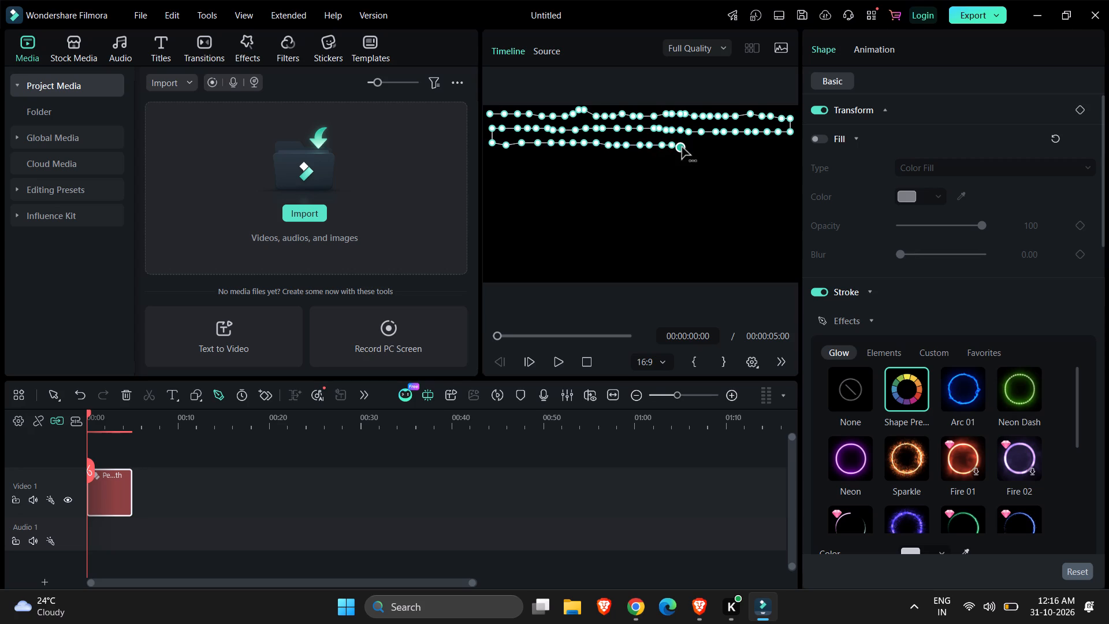
{"action": "left_click", "coordinate": [690, 150]}
{"action": "left_click", "coordinate": [698, 150]}
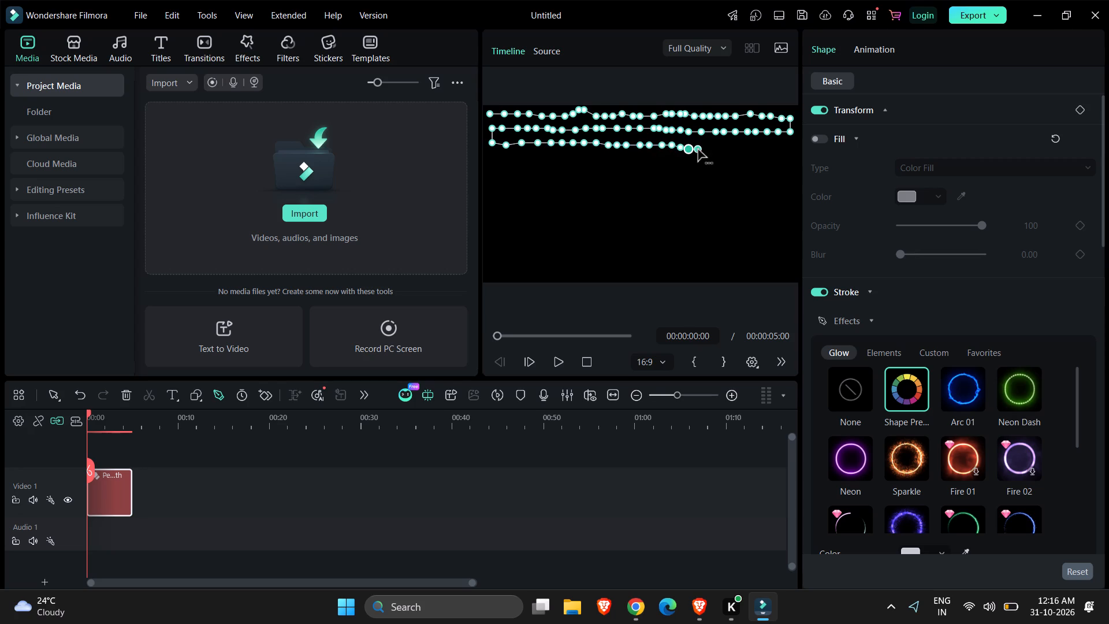
{"action": "left_click", "coordinate": [706, 150]}
{"action": "left_click", "coordinate": [714, 150]}
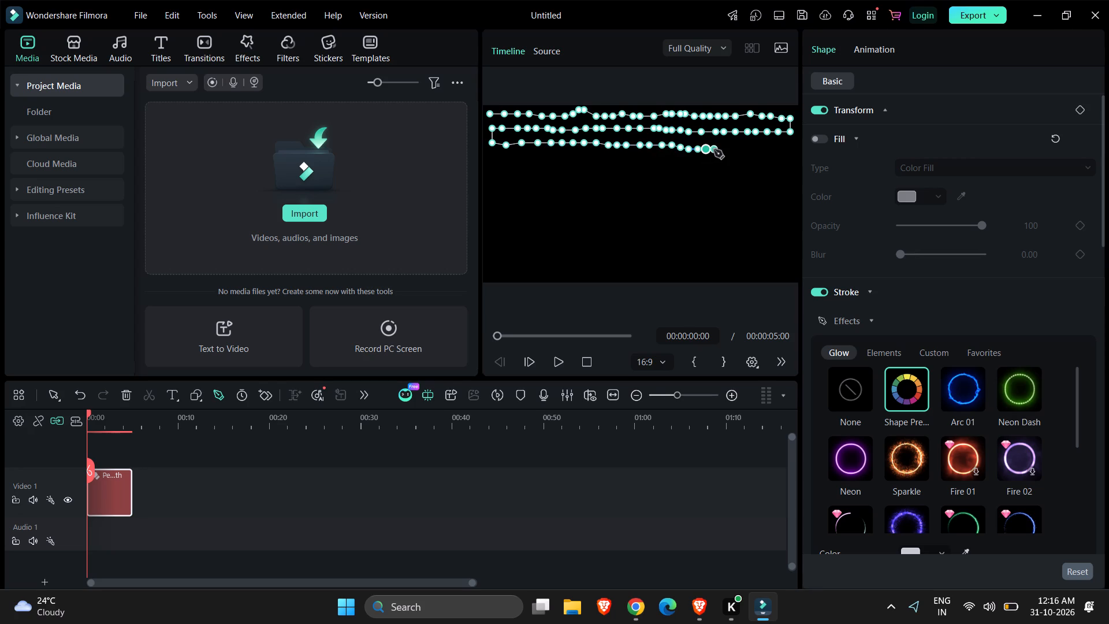
{"action": "left_click", "coordinate": [723, 150]}
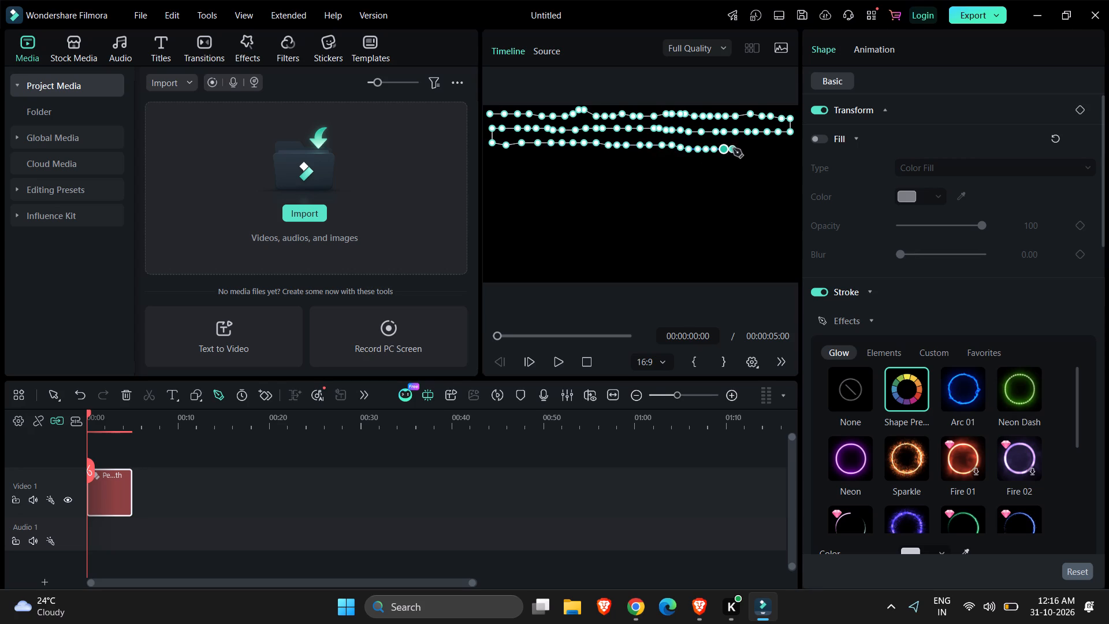
Extend the third row of pen path points to the frame's right edge with tightly spaced points.
{"action": "left_click", "coordinate": [733, 148]}
{"action": "left_click", "coordinate": [742, 148]}
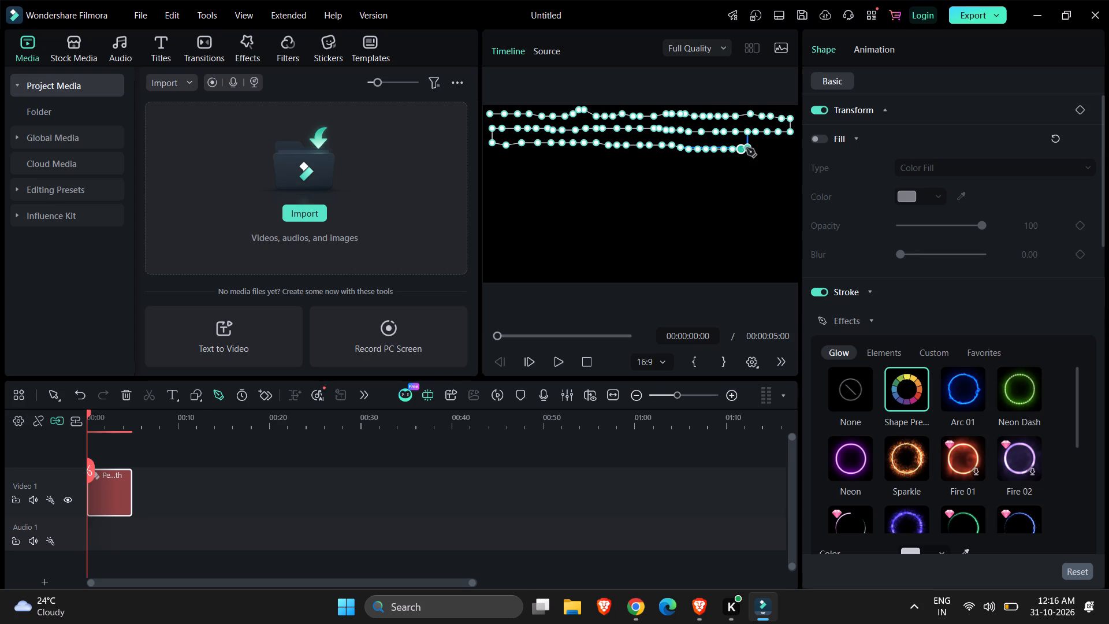
{"action": "left_click", "coordinate": [746, 148]}
{"action": "left_click", "coordinate": [752, 148]}
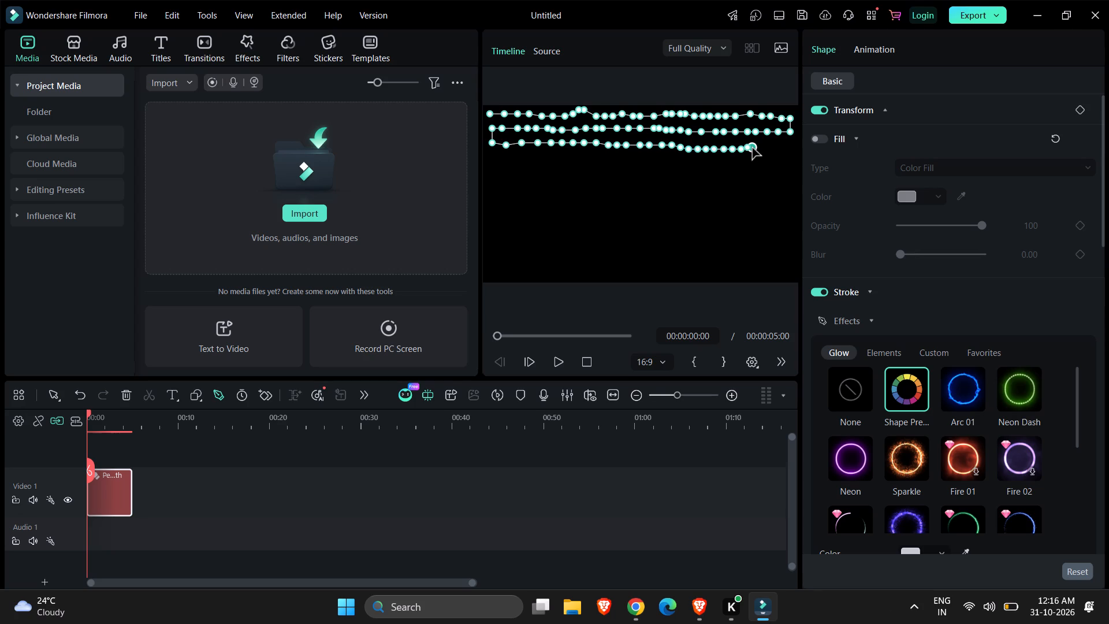
{"action": "left_click", "coordinate": [753, 148]}
{"action": "left_click", "coordinate": [757, 149]}
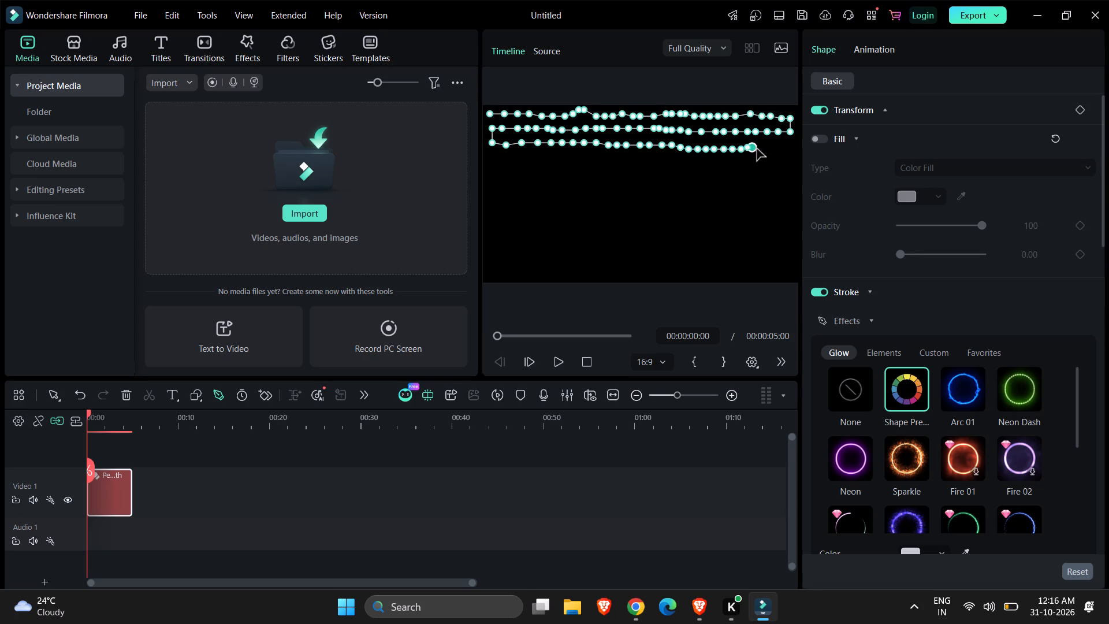
{"action": "left_click", "coordinate": [764, 148]}
{"action": "left_click", "coordinate": [768, 148]}
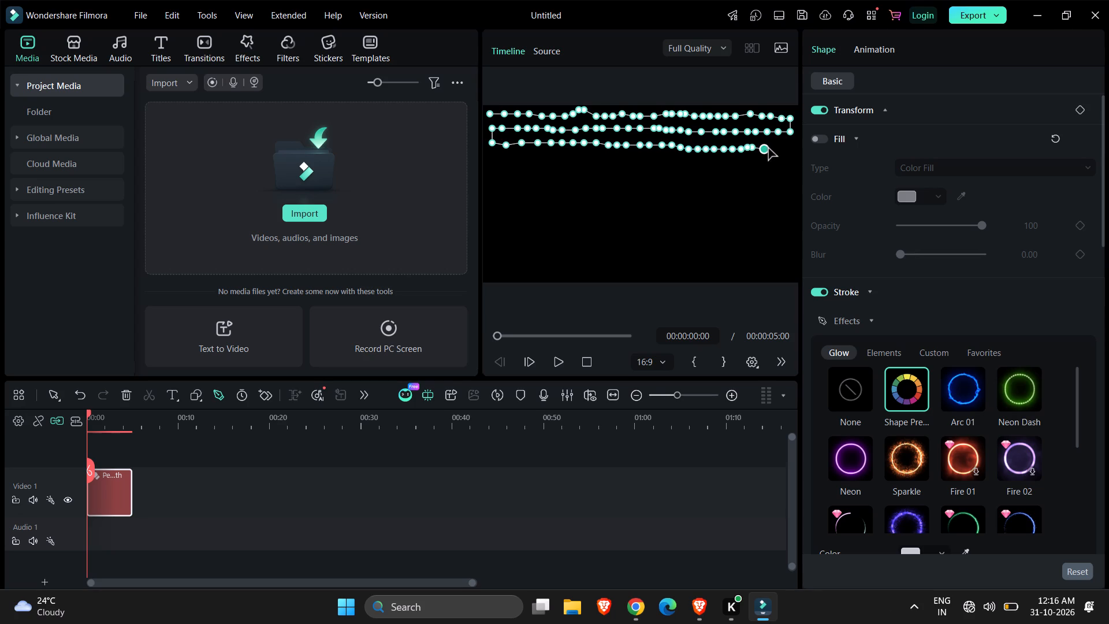
{"action": "left_click", "coordinate": [772, 148]}
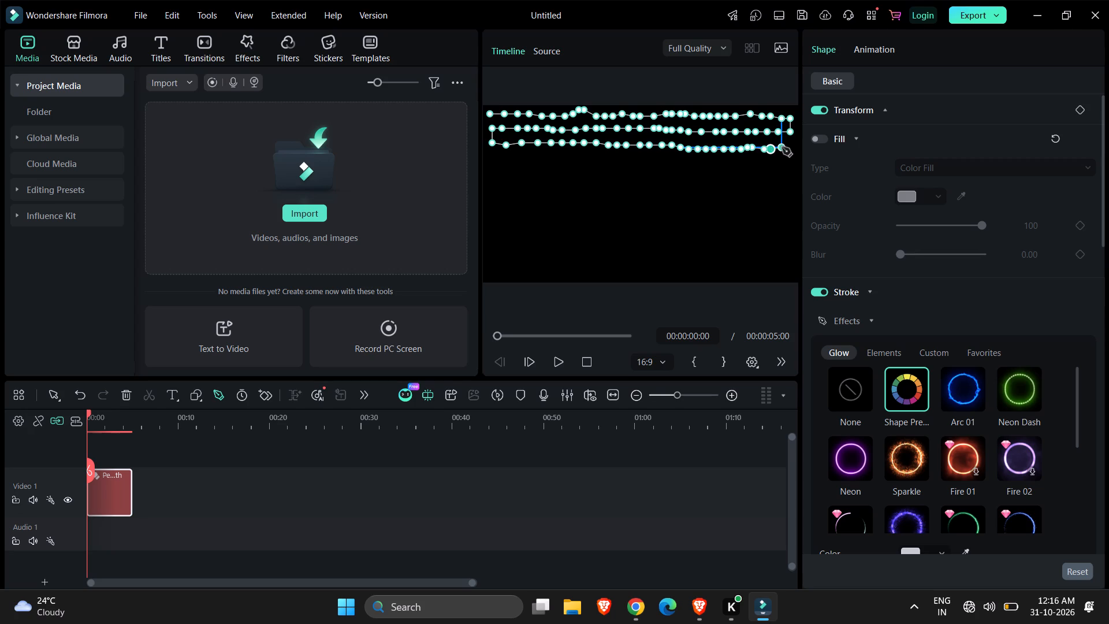
{"action": "left_click", "coordinate": [782, 147]}
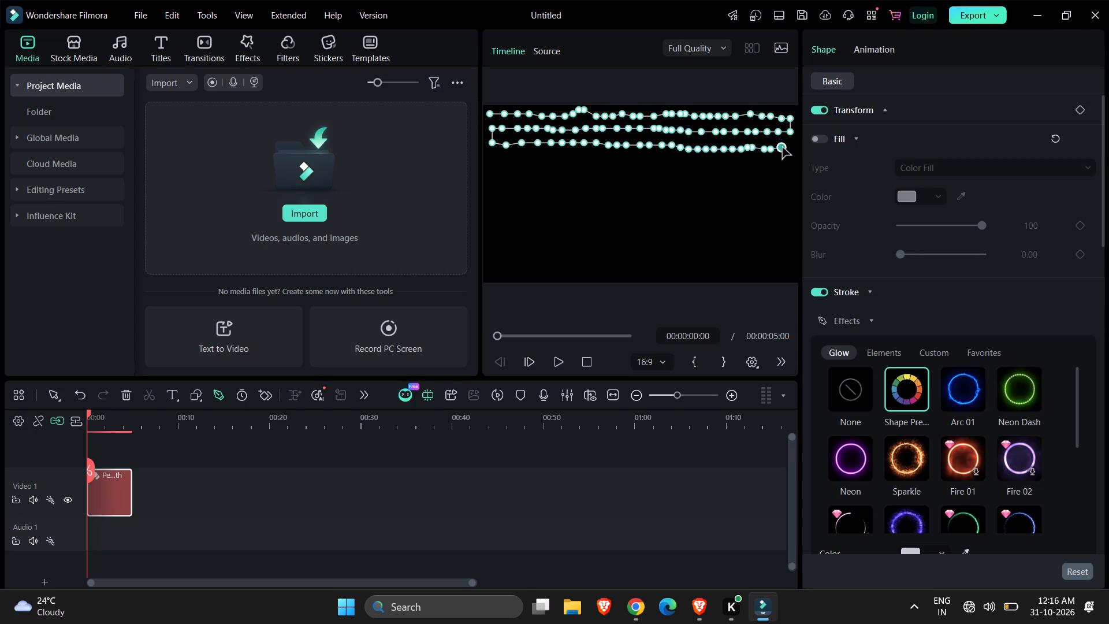
{"action": "left_click", "coordinate": [786, 147]}
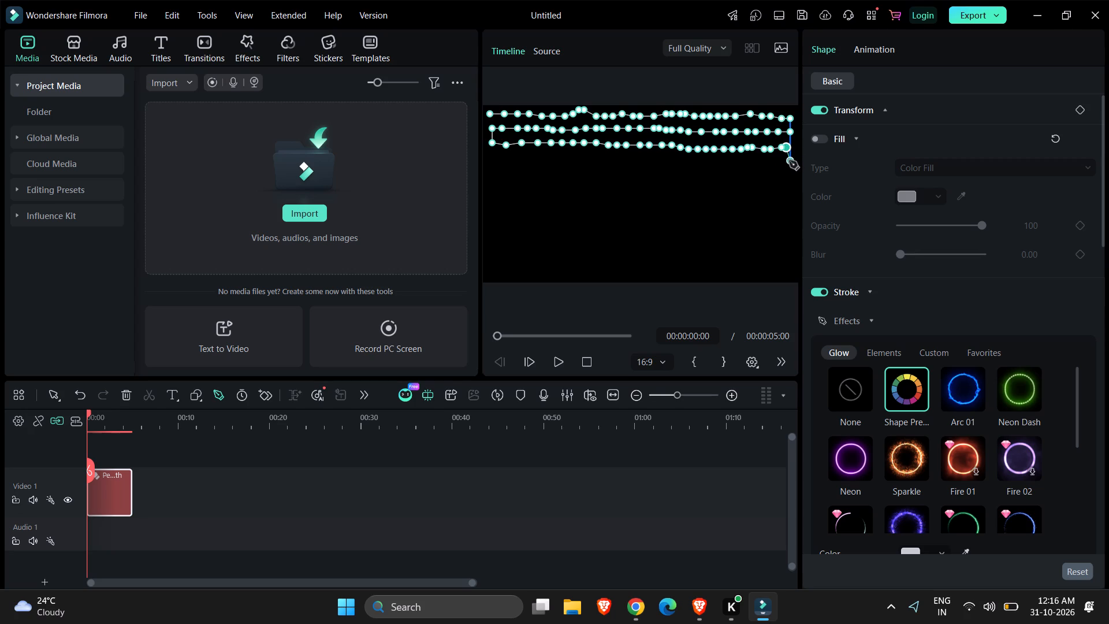
Turn the pen path slightly down at the frame's right edge and run a fourth row leftward across about the first third of the width.
{"action": "left_click", "coordinate": [789, 161]}
{"action": "left_click", "coordinate": [780, 161]}
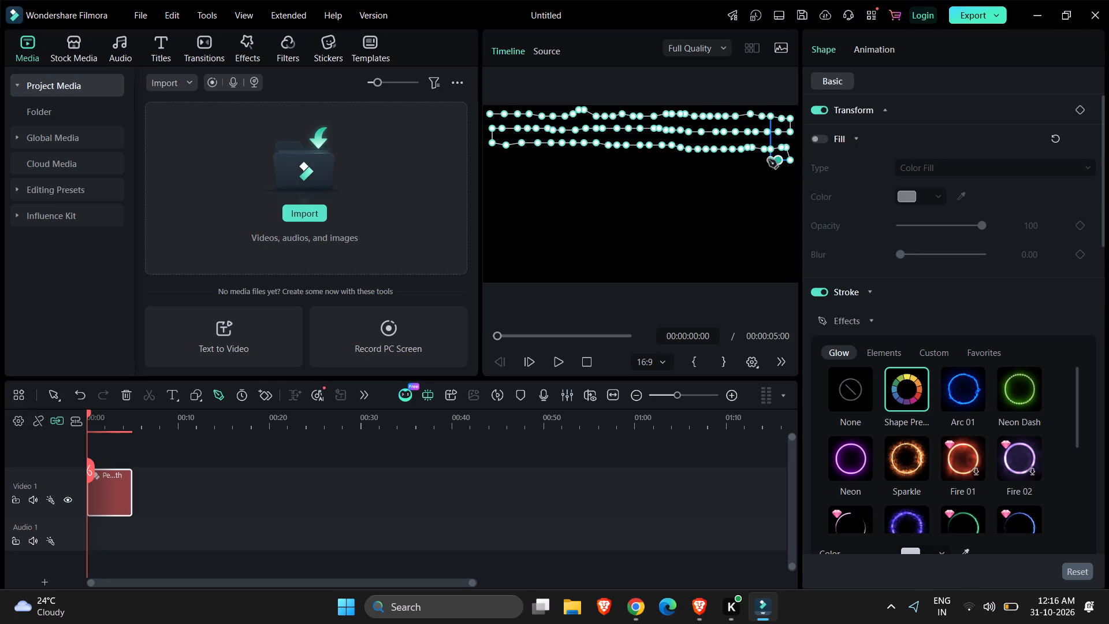
{"action": "left_click", "coordinate": [767, 162]}
{"action": "left_click", "coordinate": [761, 163]}
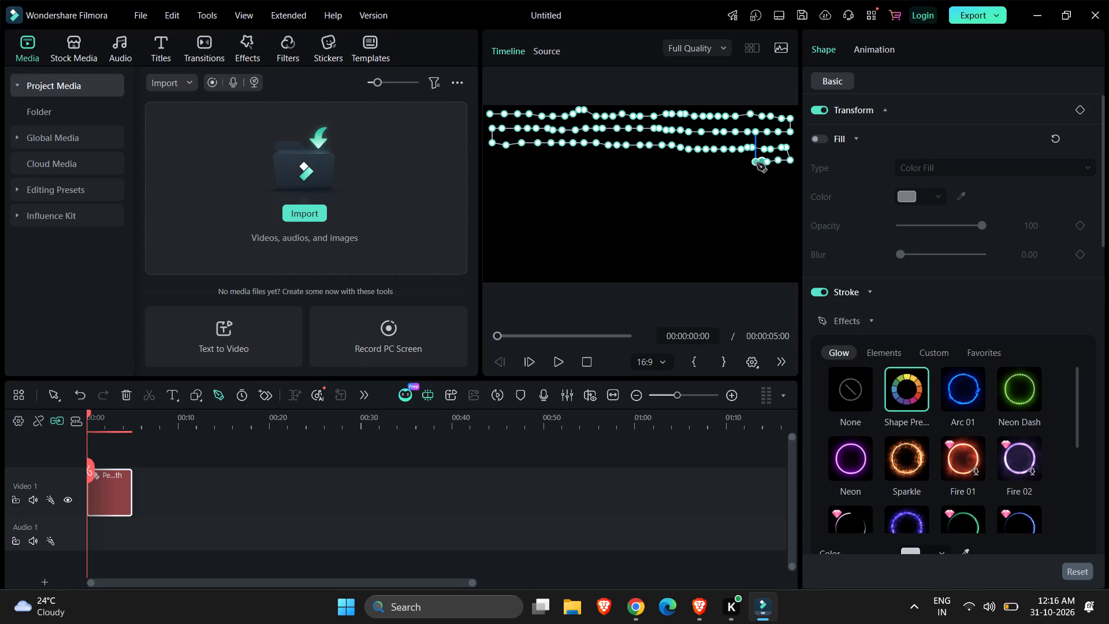
{"action": "left_click", "coordinate": [757, 163]}
{"action": "left_click", "coordinate": [753, 163]}
{"action": "left_click", "coordinate": [738, 163]}
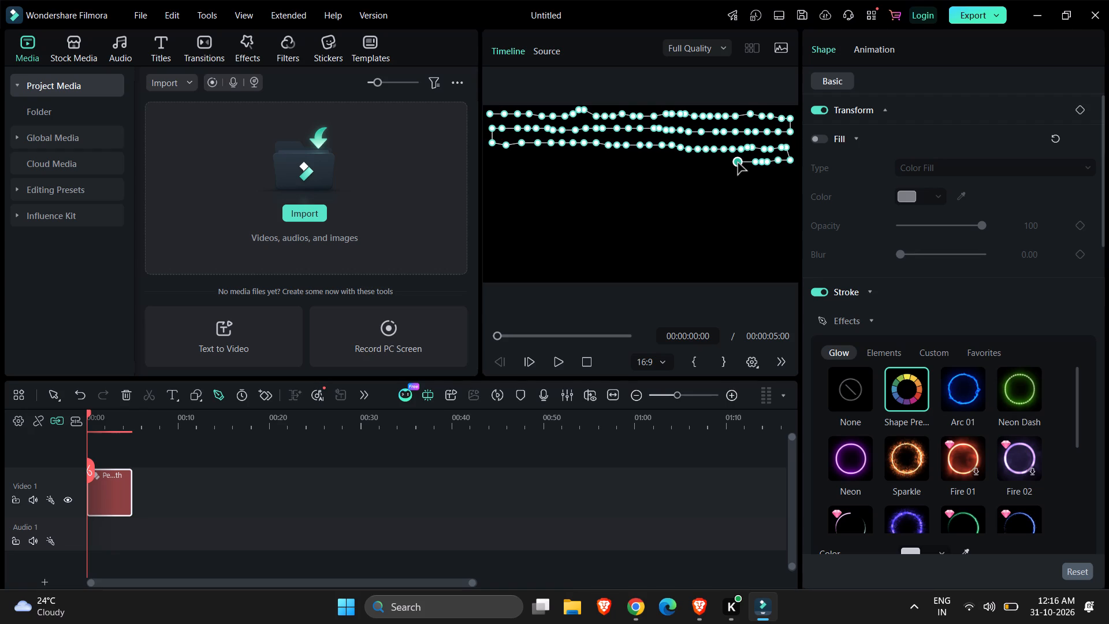
{"action": "left_click", "coordinate": [727, 165]}
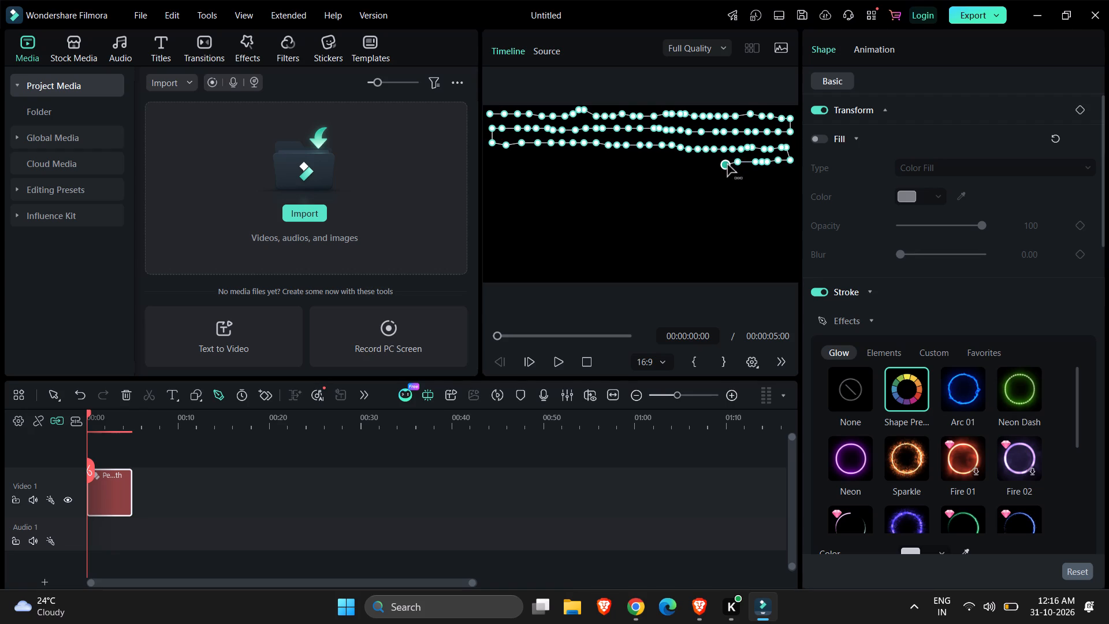
{"action": "left_click", "coordinate": [719, 165]}
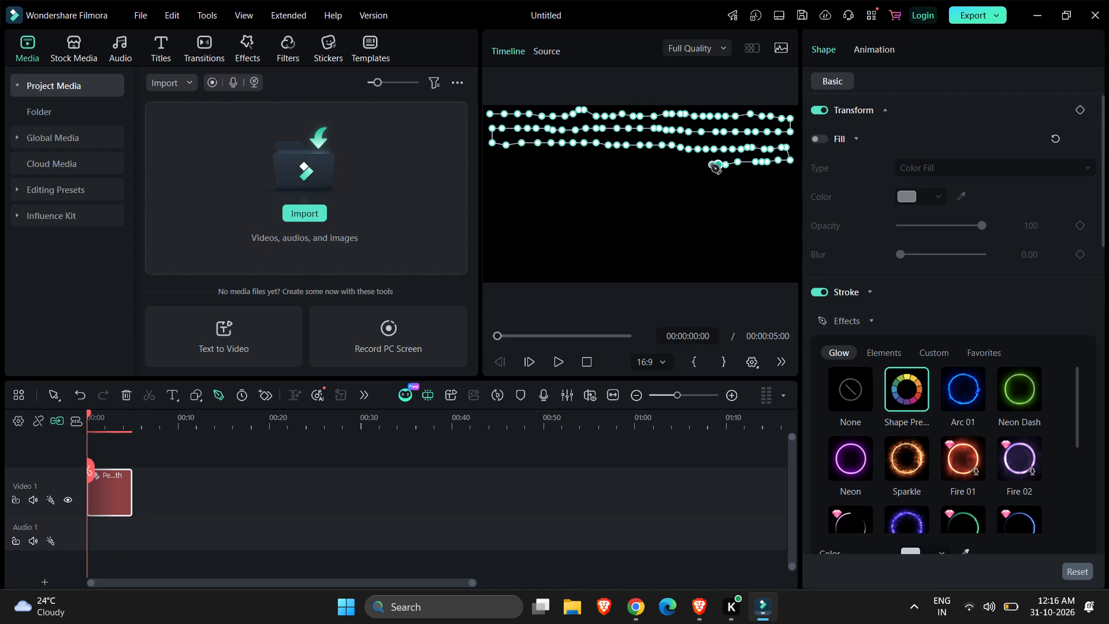
{"action": "left_click", "coordinate": [710, 165]}
{"action": "left_click", "coordinate": [699, 165]}
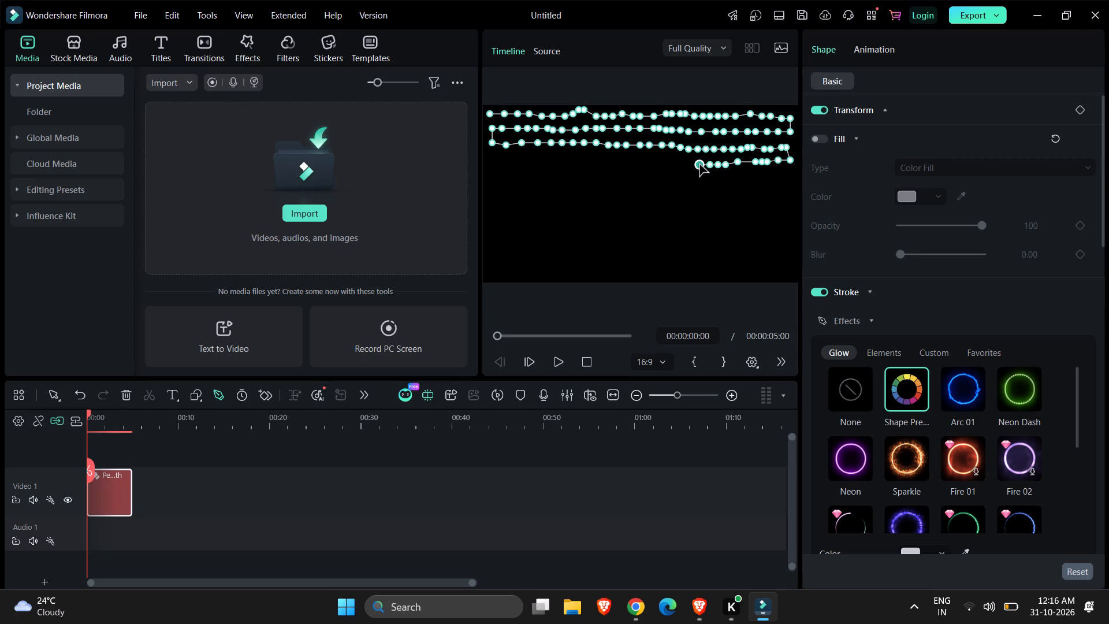
Continue the fourth row of closely spaced pen points leftward, past the frame's centre, to just over a third of the width from the left edge.
{"action": "left_click", "coordinate": [691, 165]}
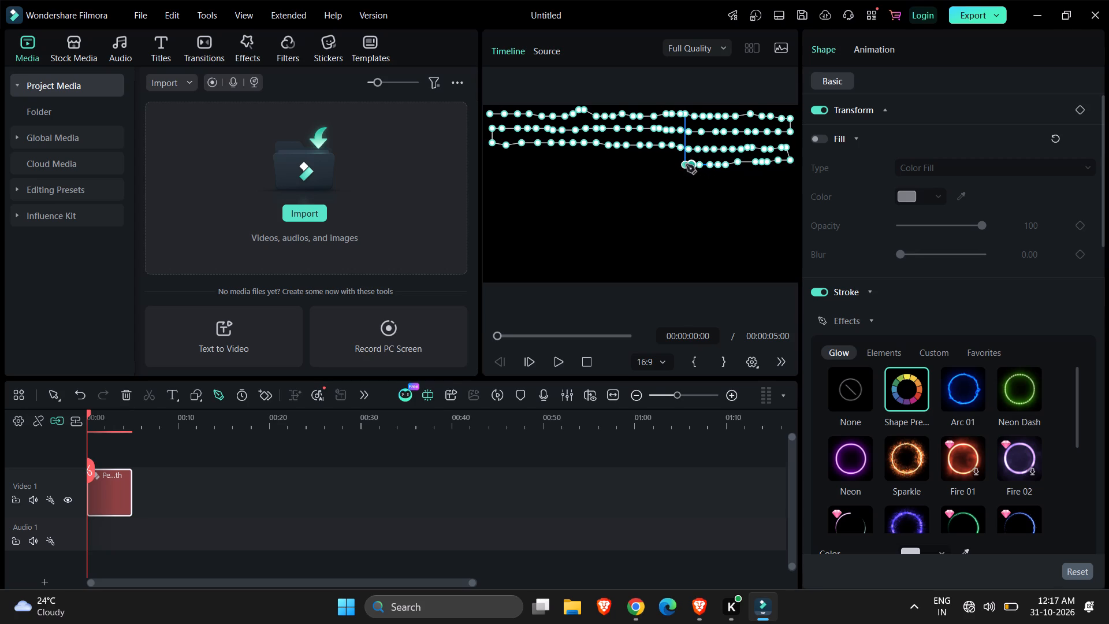
{"action": "left_click", "coordinate": [686, 165]}
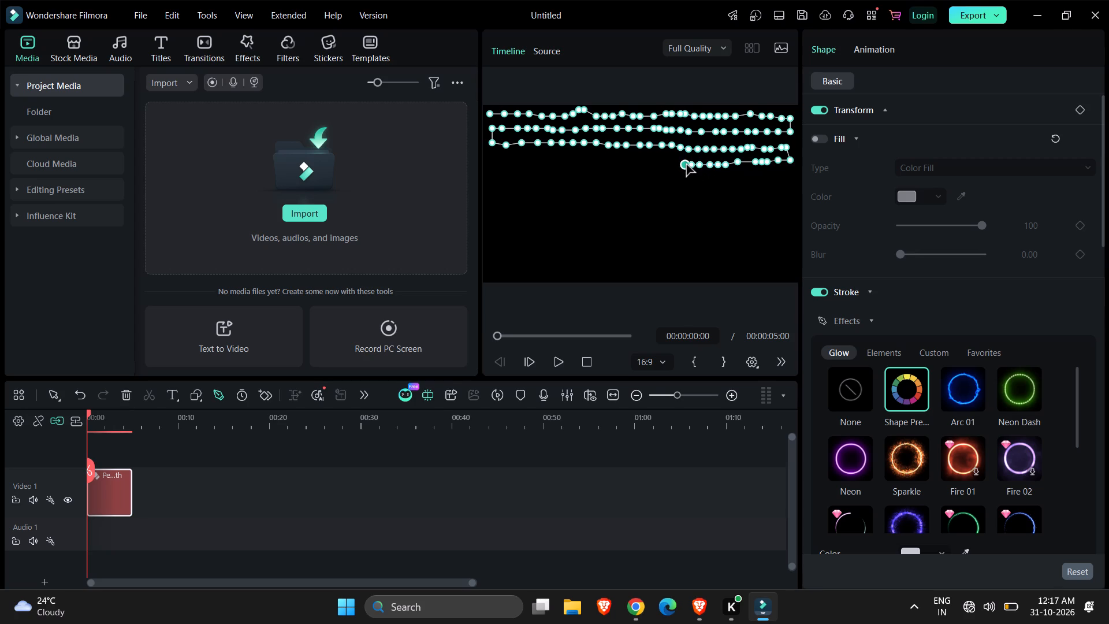
{"action": "left_click", "coordinate": [676, 167]}
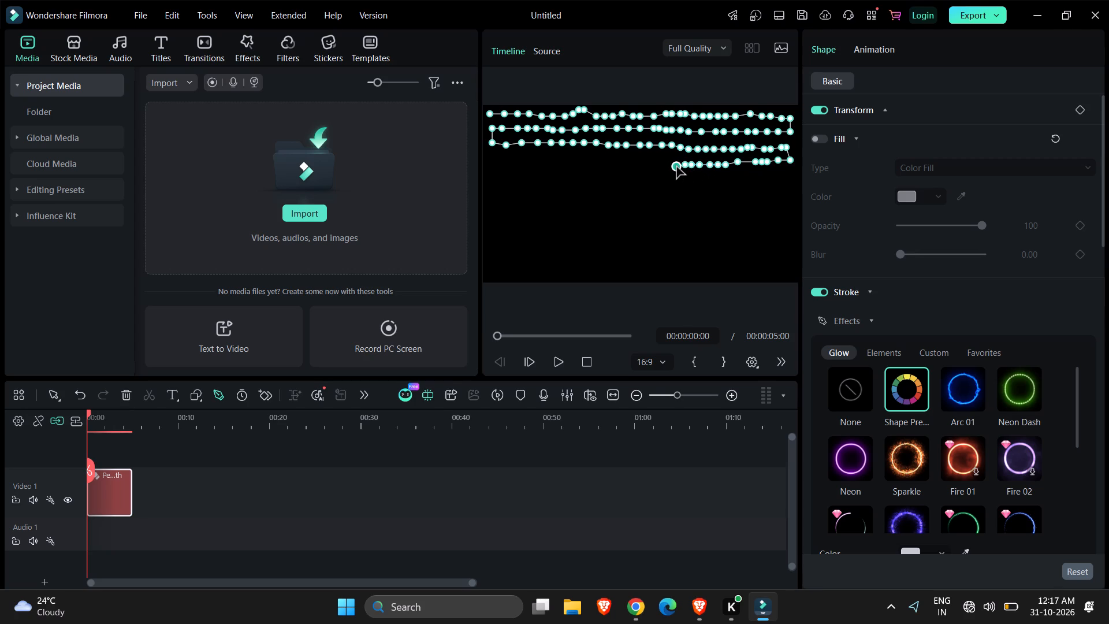
{"action": "left_click", "coordinate": [668, 165]}
{"action": "left_click", "coordinate": [658, 165]}
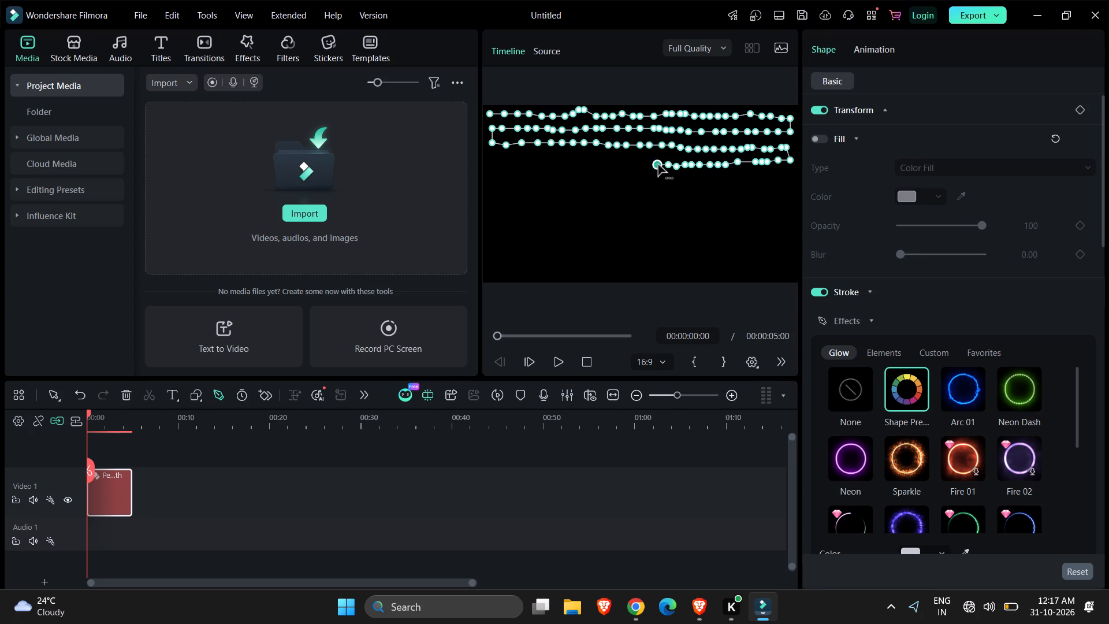
{"action": "left_click", "coordinate": [651, 165]}
{"action": "left_click", "coordinate": [646, 165]}
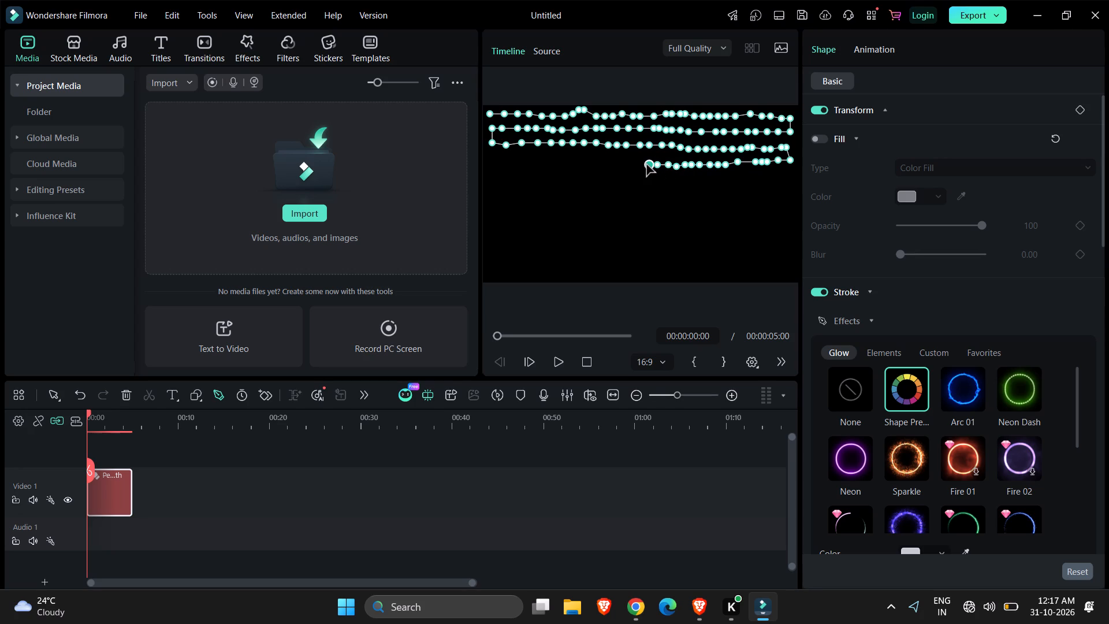
{"action": "left_click", "coordinate": [638, 165]}
{"action": "left_click", "coordinate": [620, 165]}
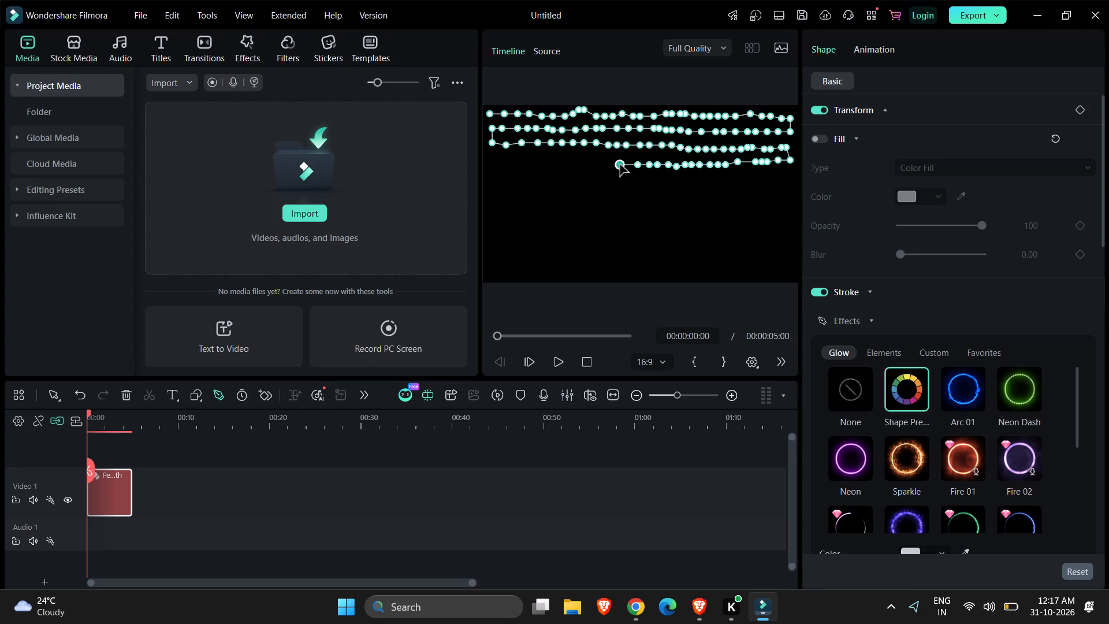
{"action": "left_click", "coordinate": [612, 165]}
{"action": "left_click", "coordinate": [599, 164]}
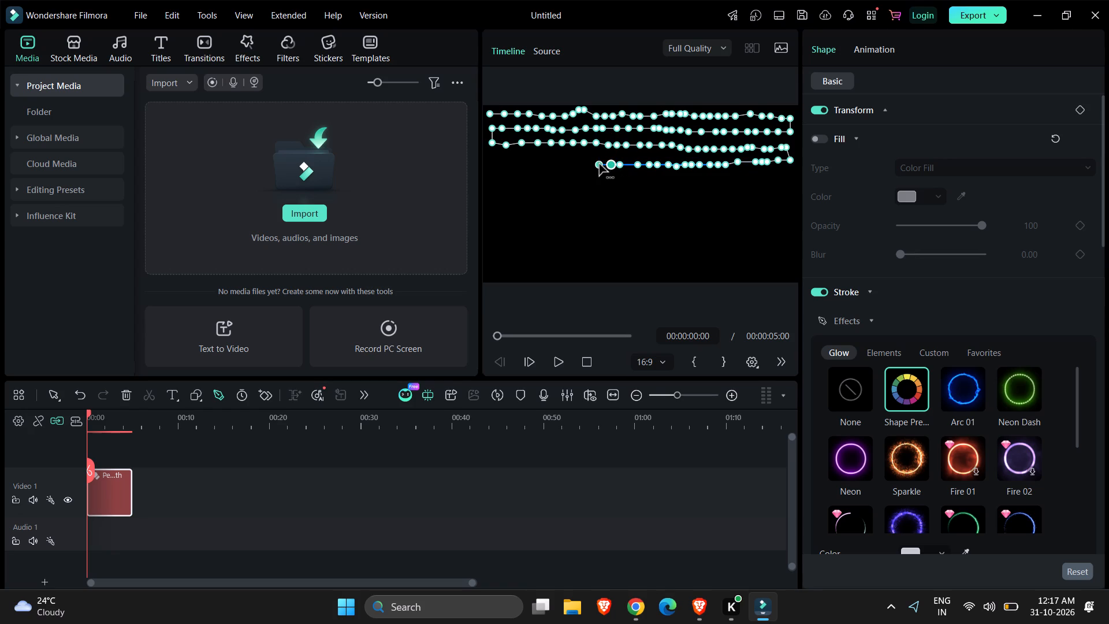
Extend the fourth row of pen path points leftward to the frame's left edge.
{"action": "left_click", "coordinate": [587, 165]}
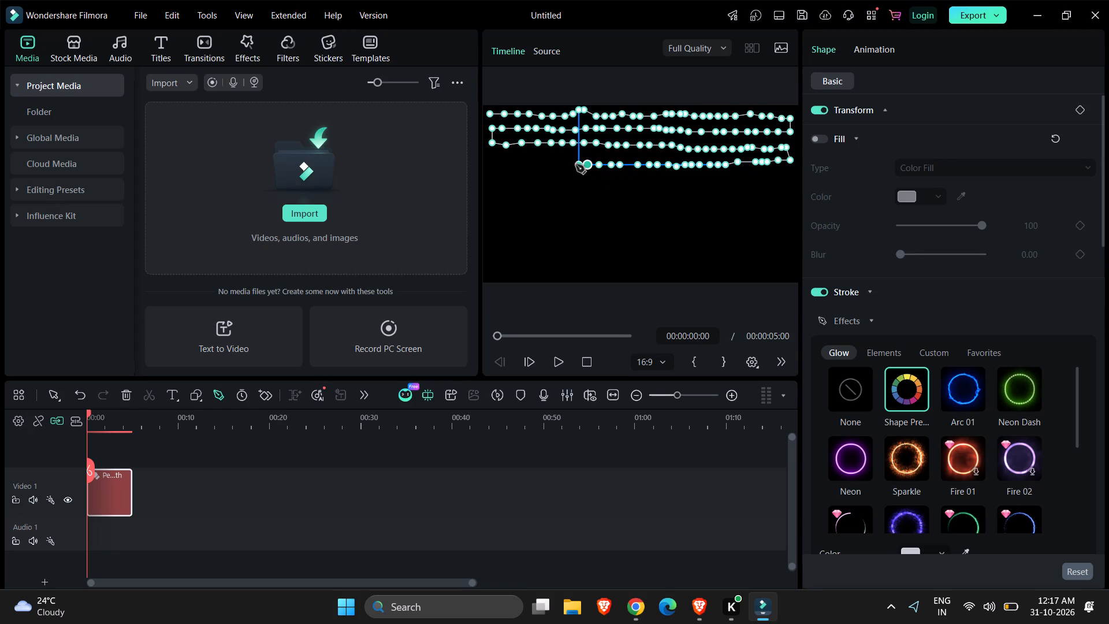
{"action": "left_click", "coordinate": [570, 165]}
{"action": "left_click", "coordinate": [561, 165]}
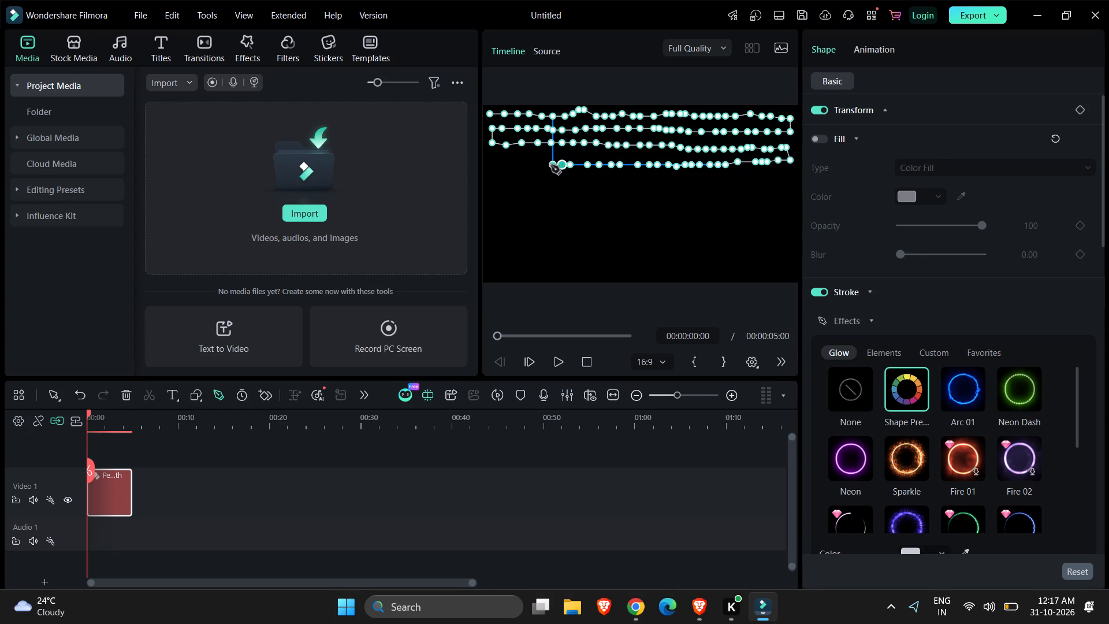
{"action": "left_click", "coordinate": [551, 165]}
{"action": "double_click", "coordinate": [551, 165]}
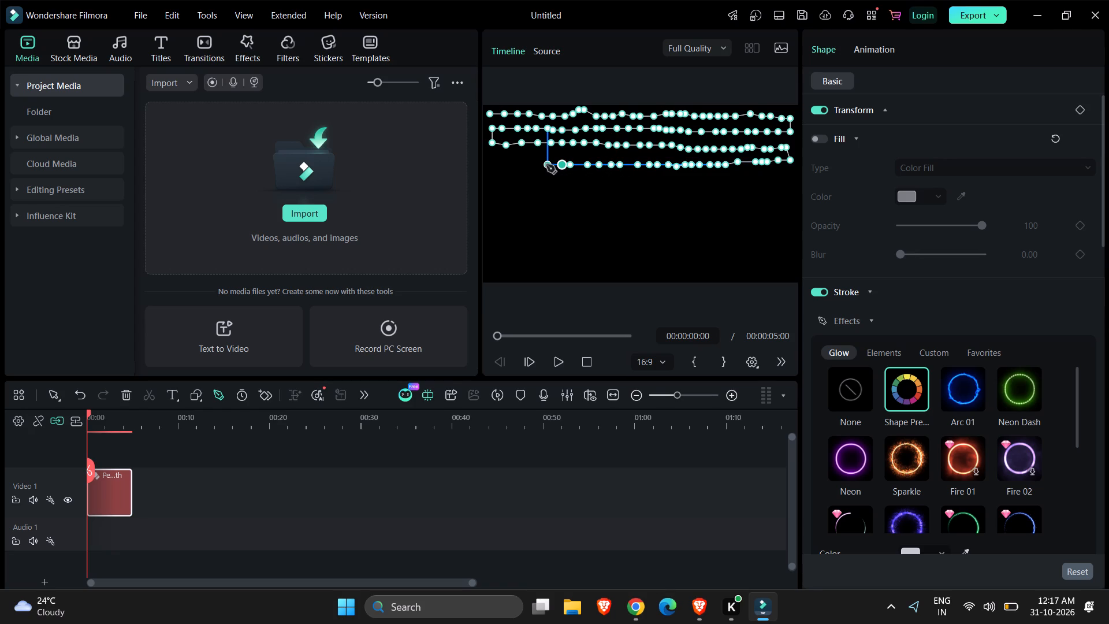
{"action": "left_click", "coordinate": [546, 165]}
{"action": "left_click", "coordinate": [535, 165]}
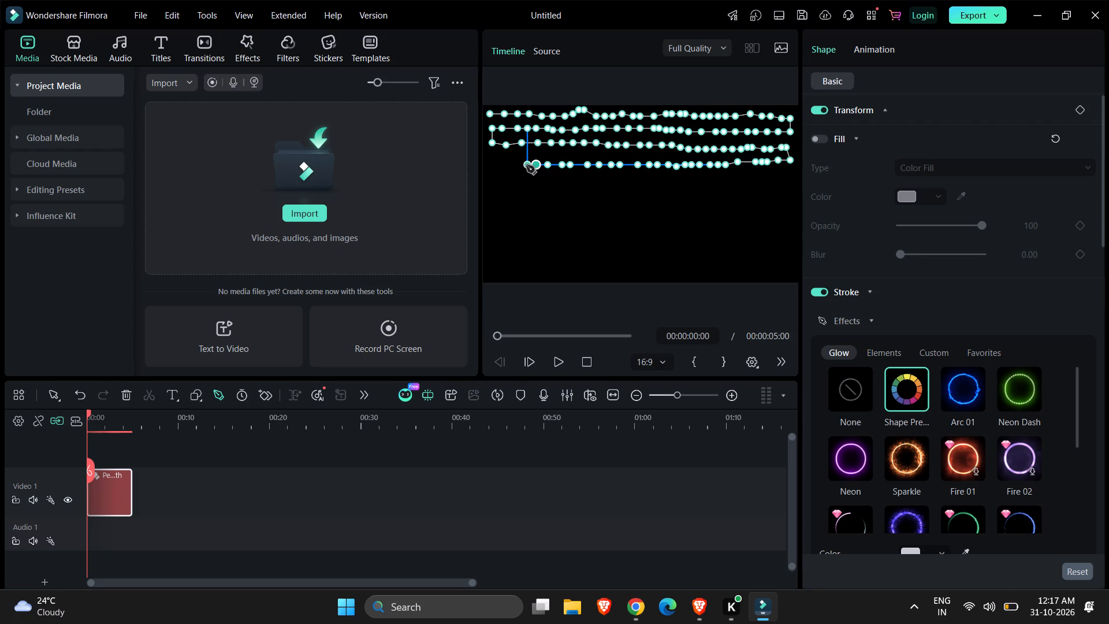
{"action": "left_click", "coordinate": [526, 165]}
{"action": "left_click", "coordinate": [520, 165]}
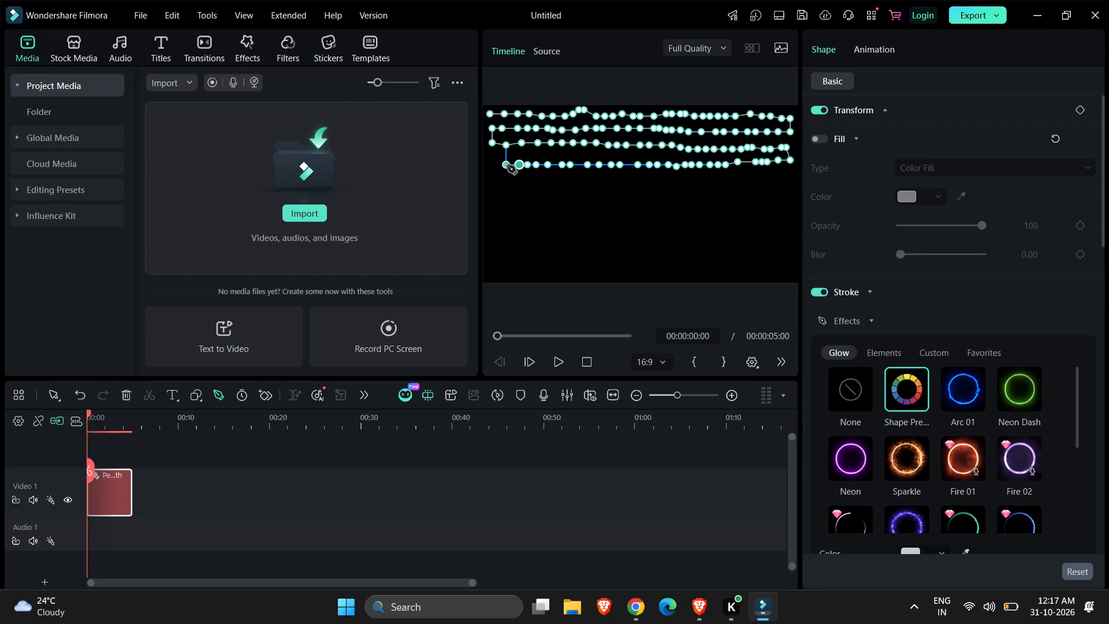
{"action": "left_click", "coordinate": [507, 165]}
{"action": "left_click", "coordinate": [498, 168]}
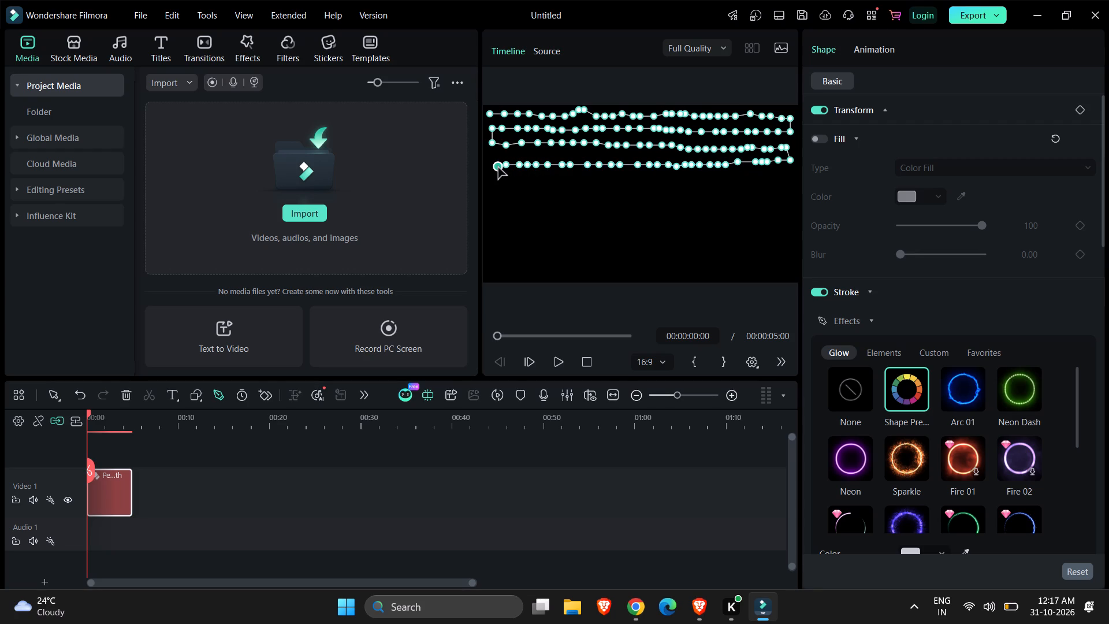
{"action": "left_click", "coordinate": [489, 166]}
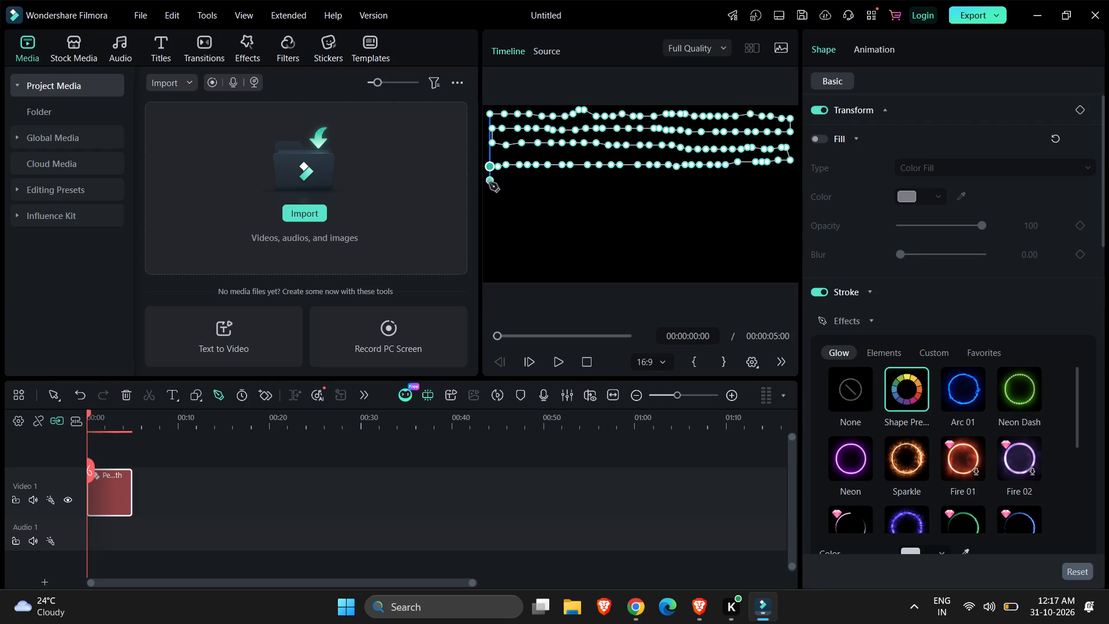
Turn the pen path slightly down at the frame's left edge and run a fifth row rightward to just over a third of the width.
{"action": "left_click", "coordinate": [489, 184]}
{"action": "left_click", "coordinate": [504, 183]}
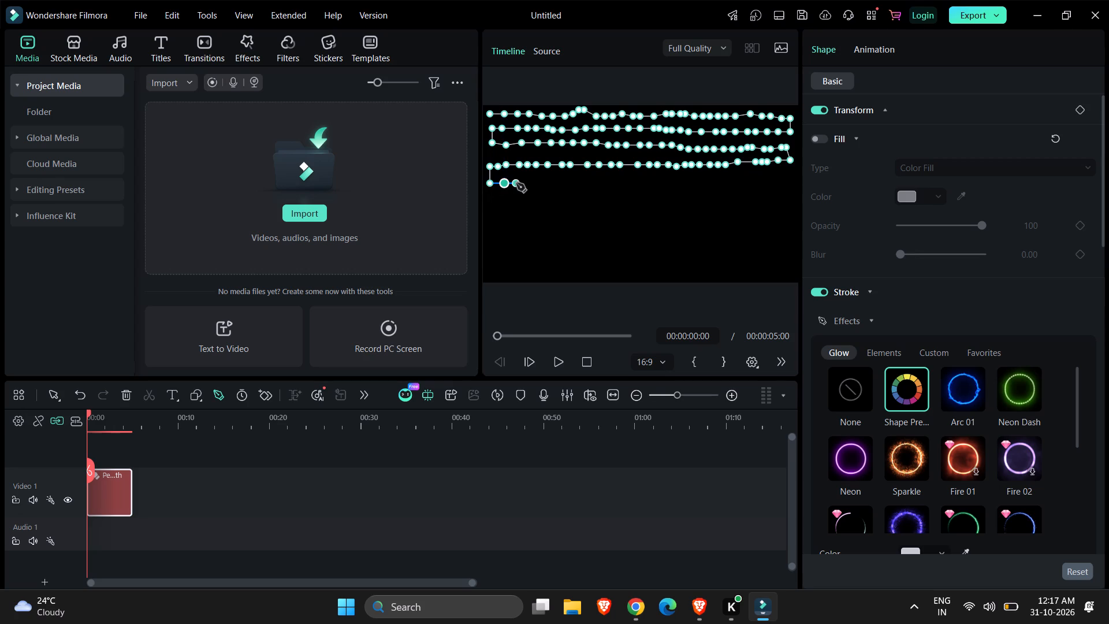
{"action": "left_click", "coordinate": [516, 183]}
{"action": "left_click", "coordinate": [524, 183]}
{"action": "left_click", "coordinate": [526, 183]}
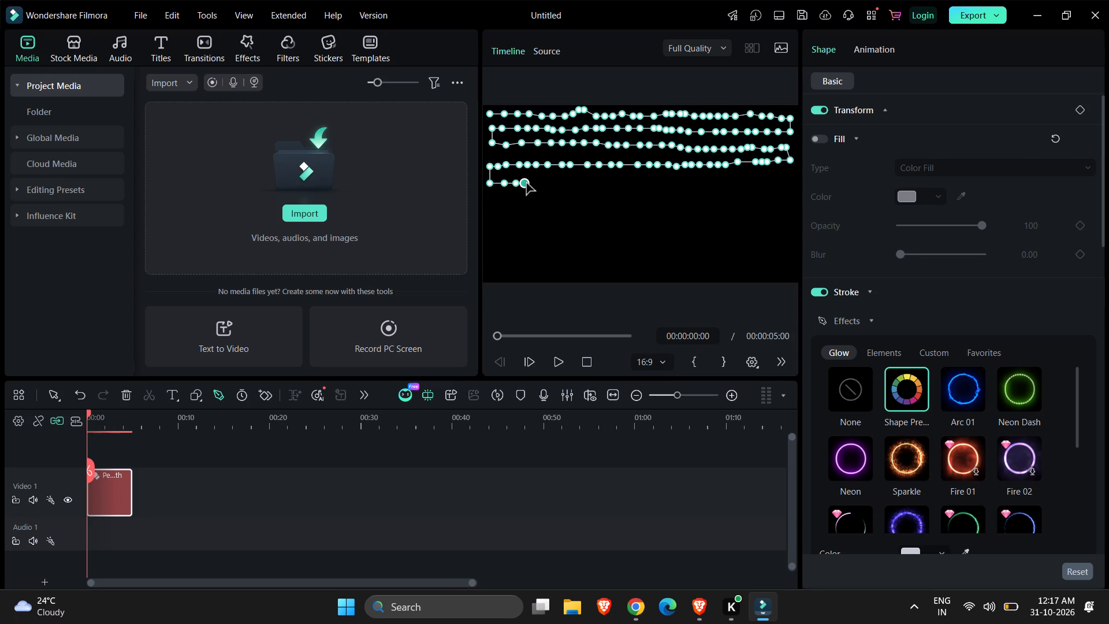
{"action": "left_click", "coordinate": [532, 183]}
{"action": "left_click", "coordinate": [539, 183]}
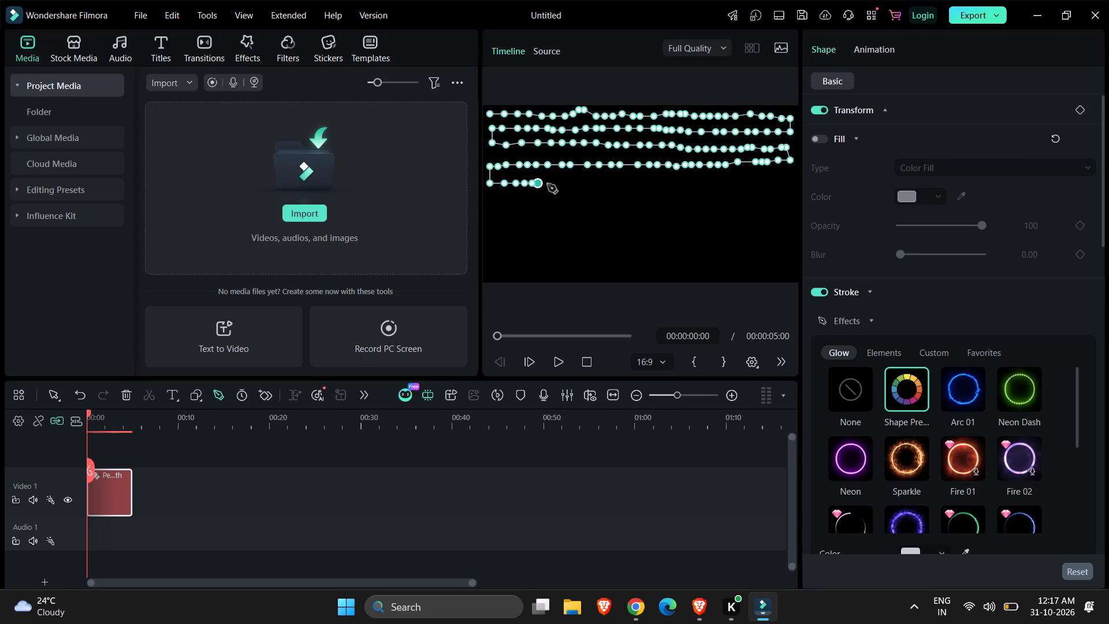
{"action": "left_click", "coordinate": [549, 185]}
{"action": "left_click", "coordinate": [556, 187]}
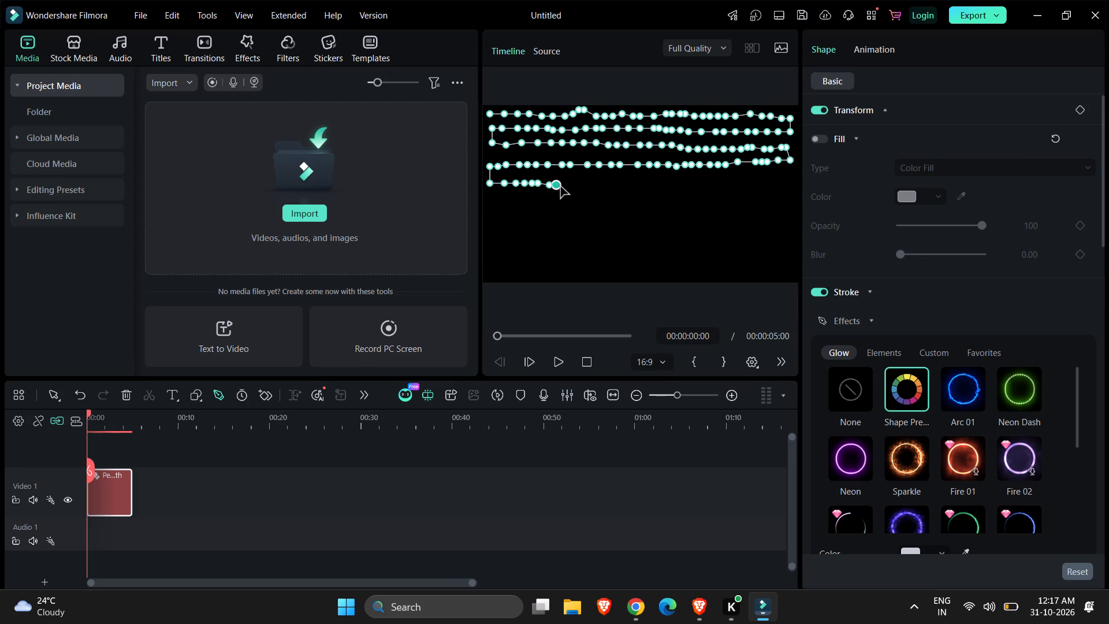
{"action": "left_click", "coordinate": [560, 187]}
{"action": "left_click", "coordinate": [568, 187]}
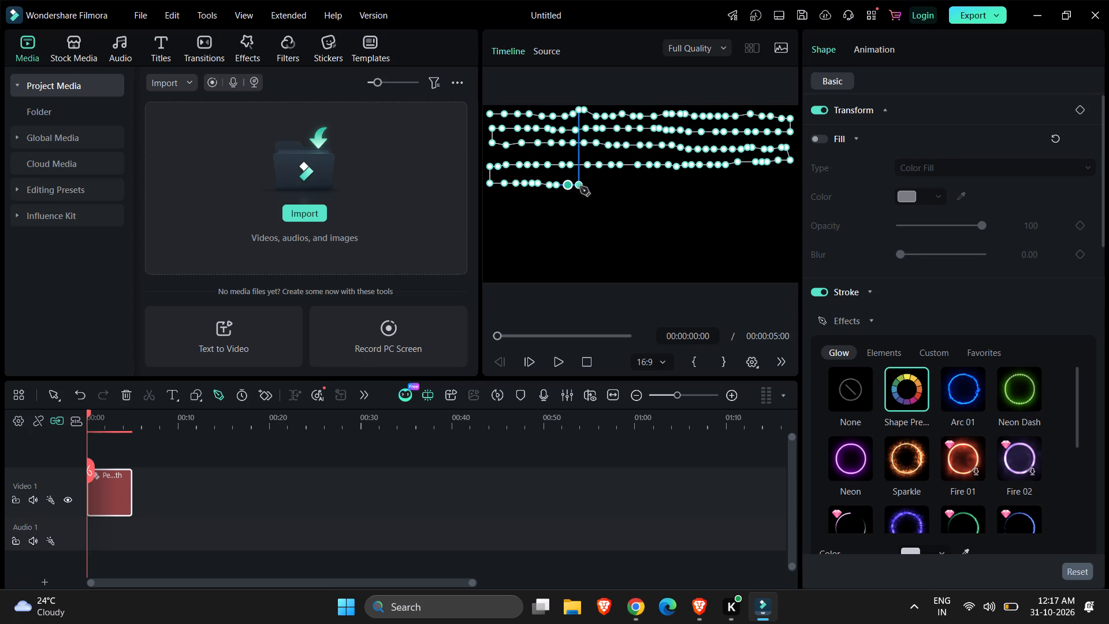
{"action": "left_click", "coordinate": [580, 187]}
{"action": "left_click", "coordinate": [591, 187]}
{"action": "left_click", "coordinate": [600, 187]}
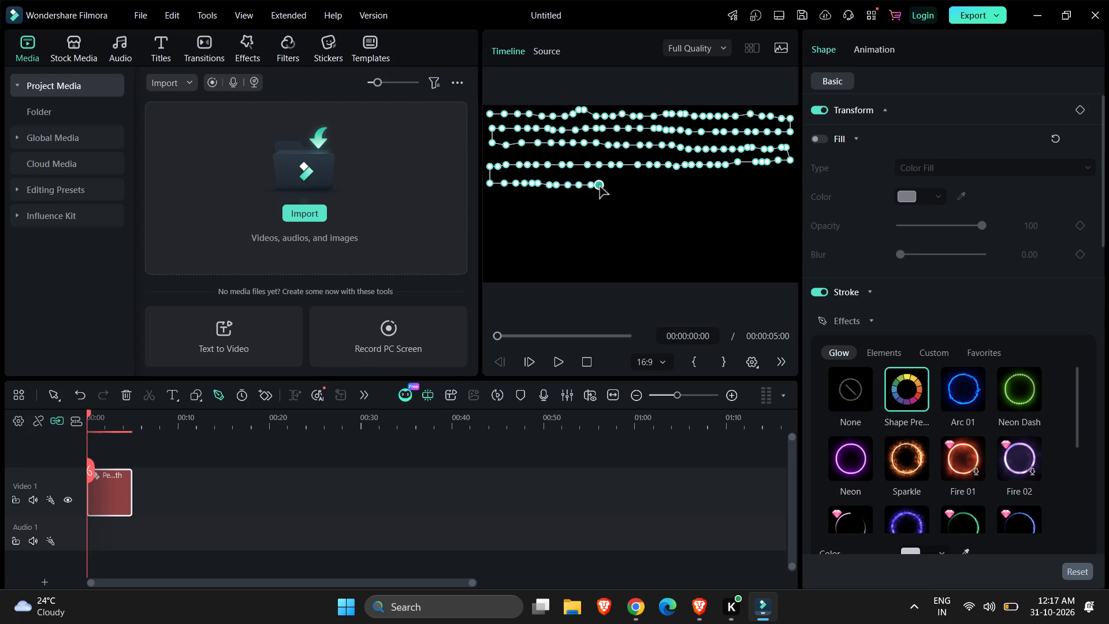
Continue the fifth row of closely spaced pen points rightward, past the frame's centre, to about two-thirds of the width.
{"action": "left_click", "coordinate": [604, 187]}
{"action": "left_click", "coordinate": [611, 187]}
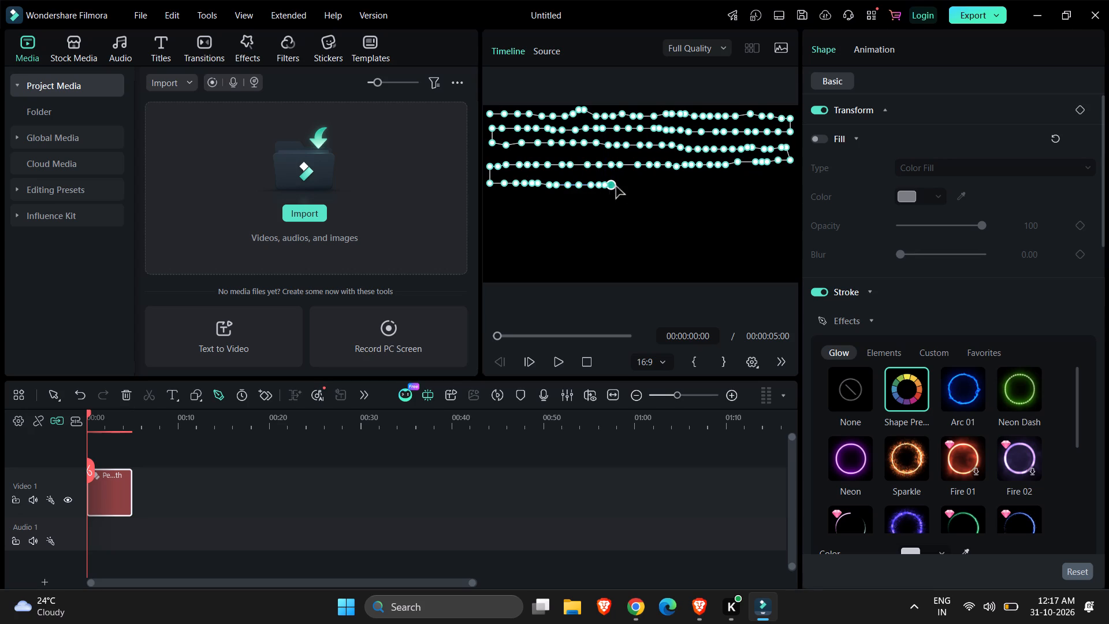
{"action": "left_click", "coordinate": [619, 187]}
{"action": "left_click", "coordinate": [624, 187]}
{"action": "left_click", "coordinate": [631, 186]}
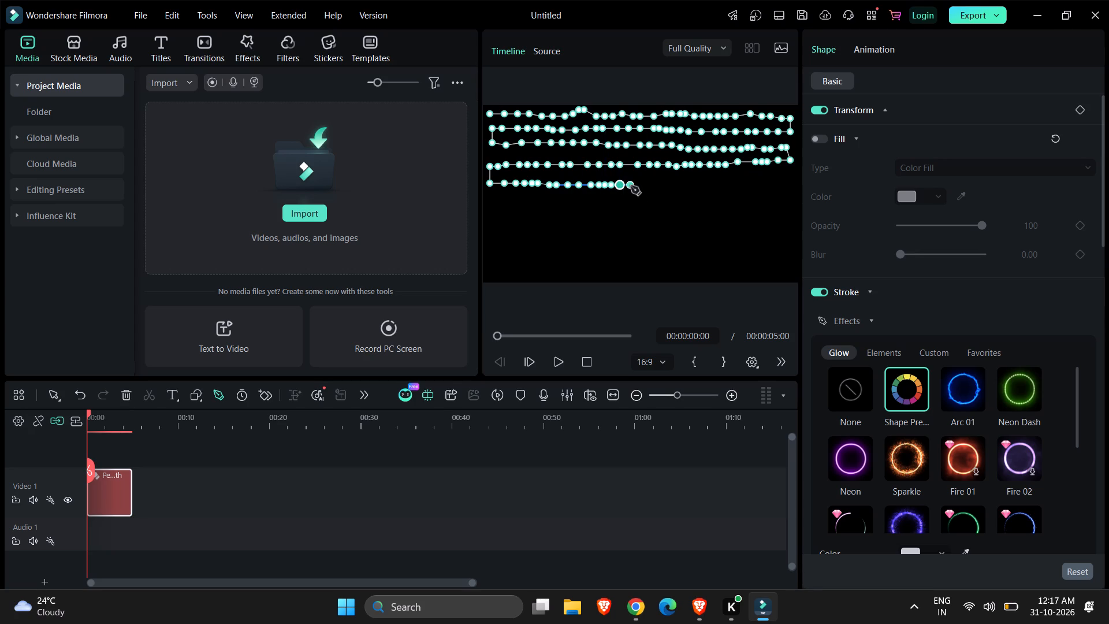
{"action": "left_click", "coordinate": [641, 185]}
{"action": "left_click", "coordinate": [650, 185]}
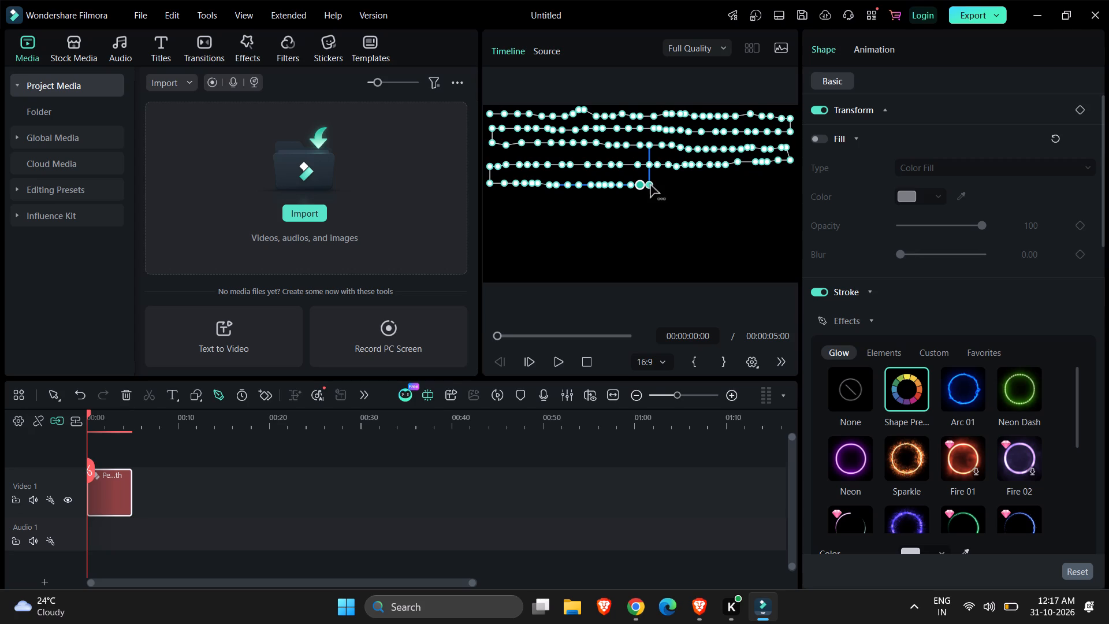
{"action": "left_click", "coordinate": [660, 185]}
{"action": "left_click", "coordinate": [672, 184]}
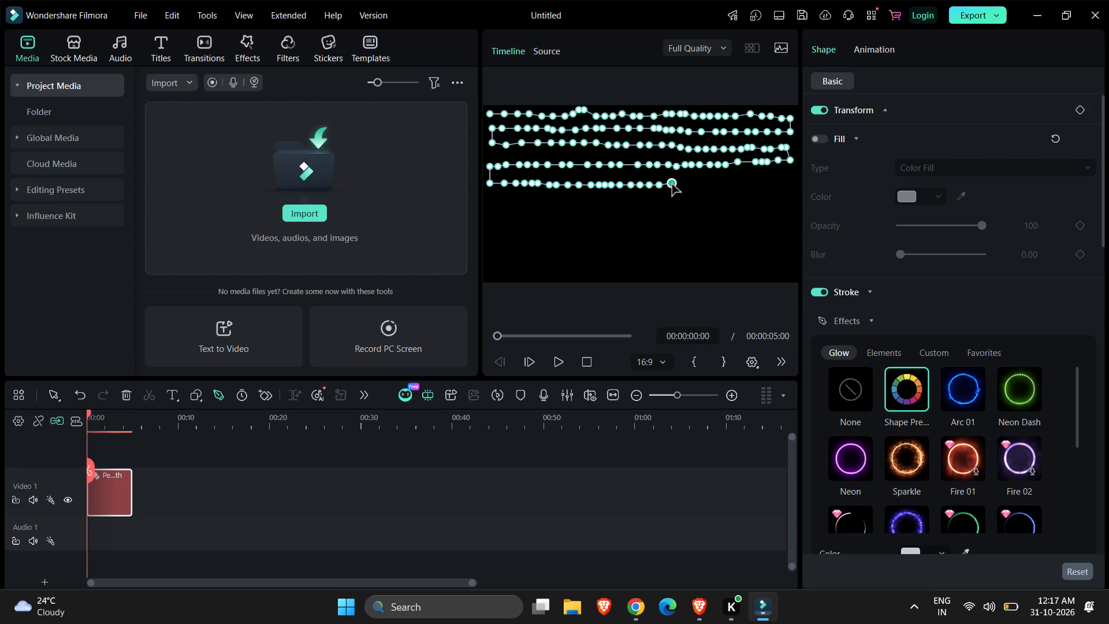
{"action": "left_click", "coordinate": [683, 184]}
{"action": "left_click", "coordinate": [692, 184]}
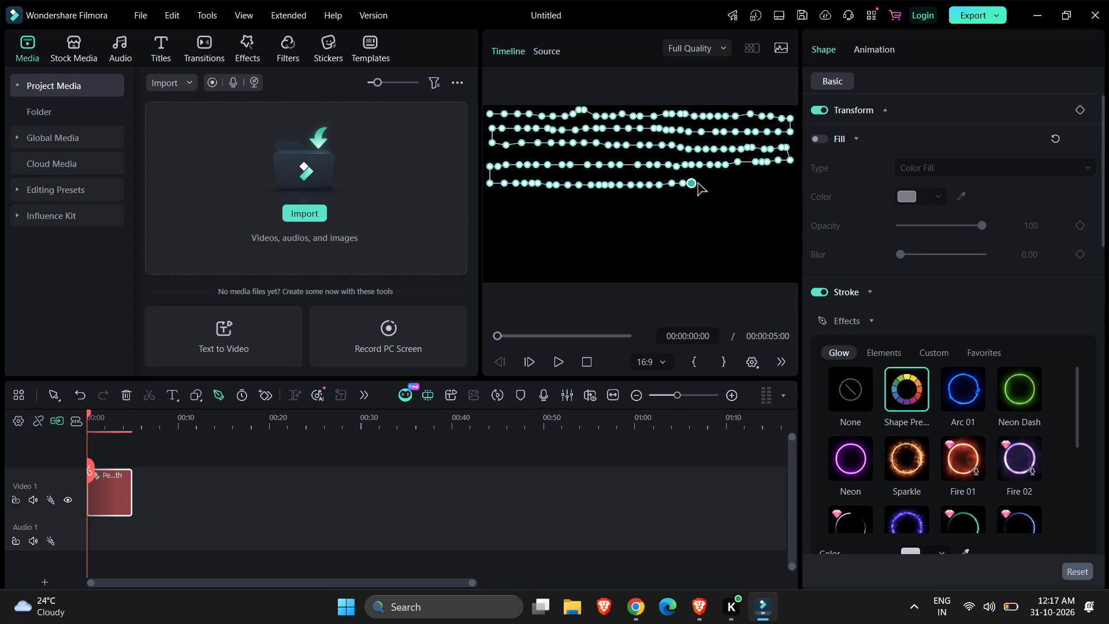
Extend the fifth row of pen path points rightward to the frame's right edge.
{"action": "left_click", "coordinate": [702, 184]}
{"action": "left_click", "coordinate": [709, 184]}
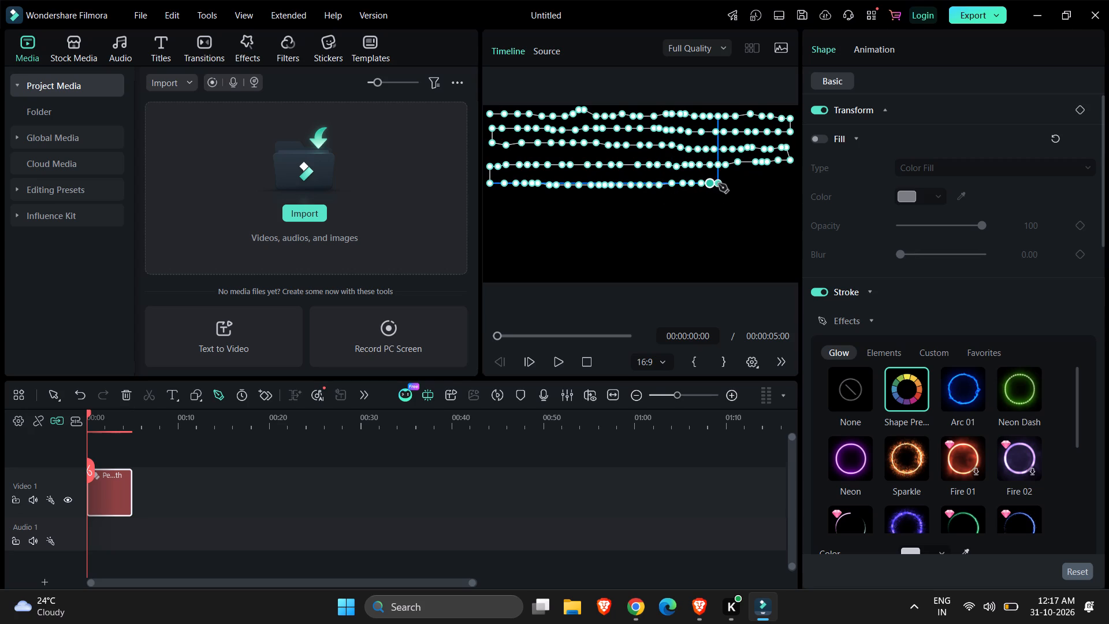
{"action": "left_click", "coordinate": [720, 184]}
{"action": "left_click", "coordinate": [729, 184]}
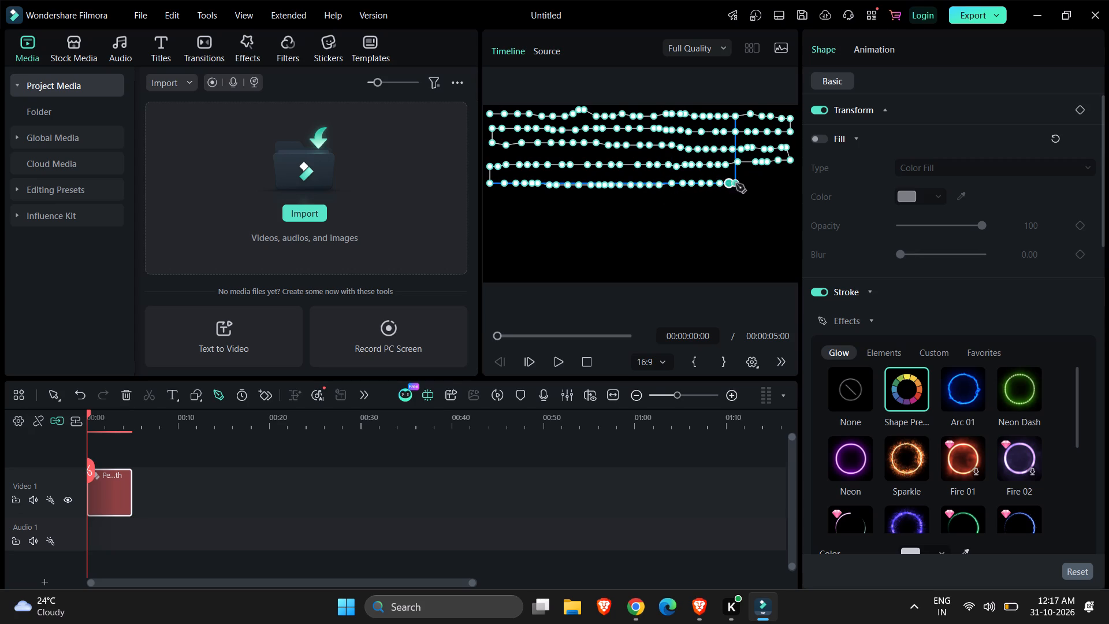
{"action": "left_click", "coordinate": [739, 183]}
{"action": "left_click", "coordinate": [751, 183]}
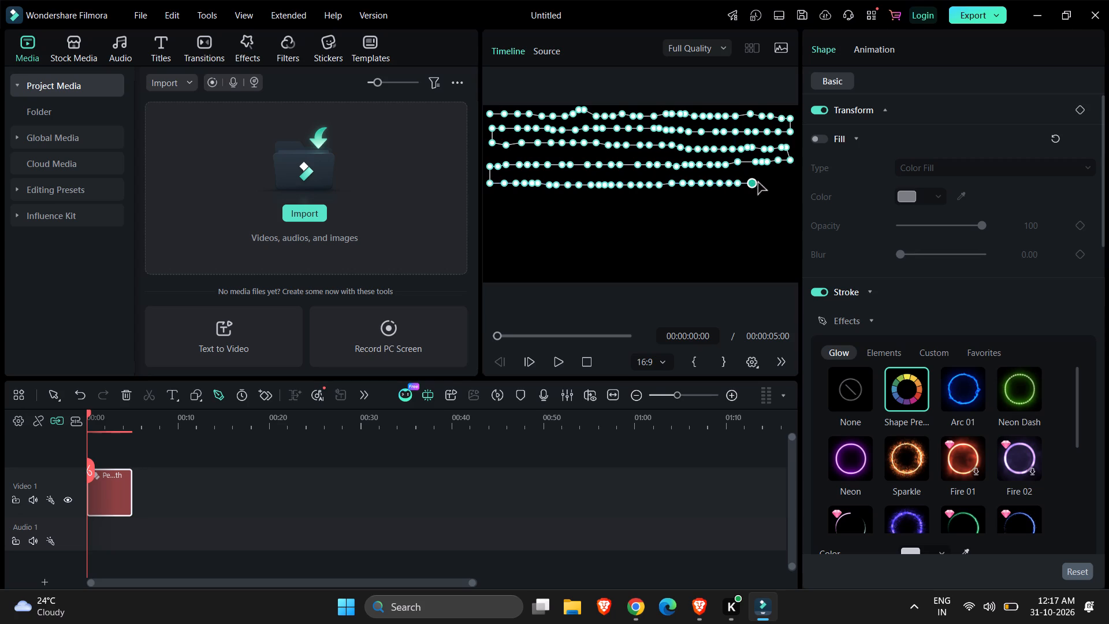
{"action": "left_click", "coordinate": [761, 182]}
{"action": "left_click", "coordinate": [772, 182]}
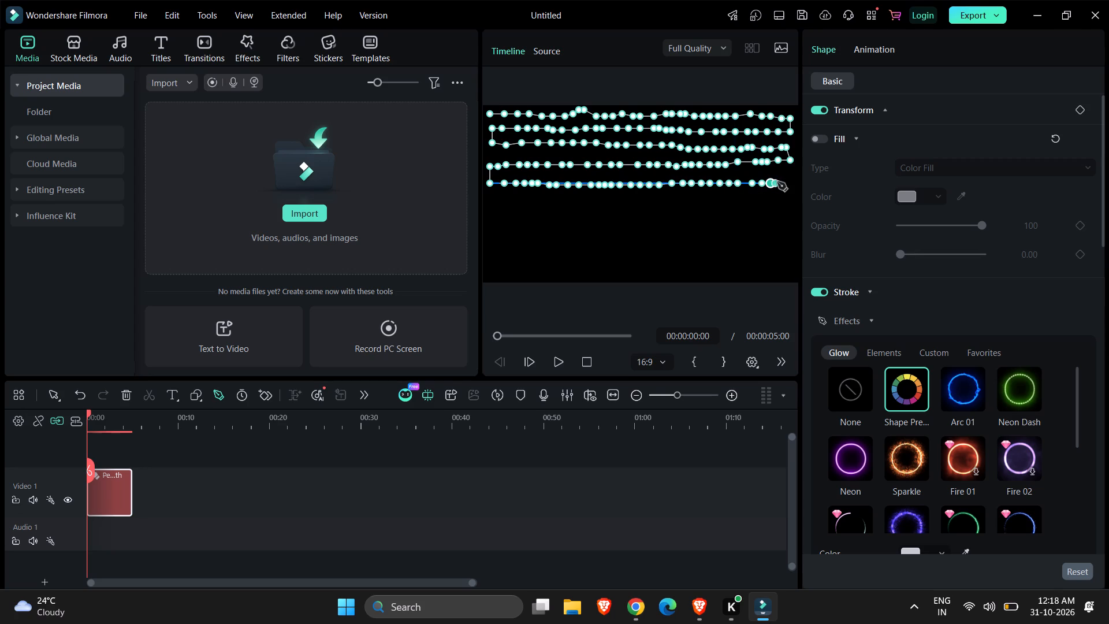
{"action": "left_click", "coordinate": [781, 182]}
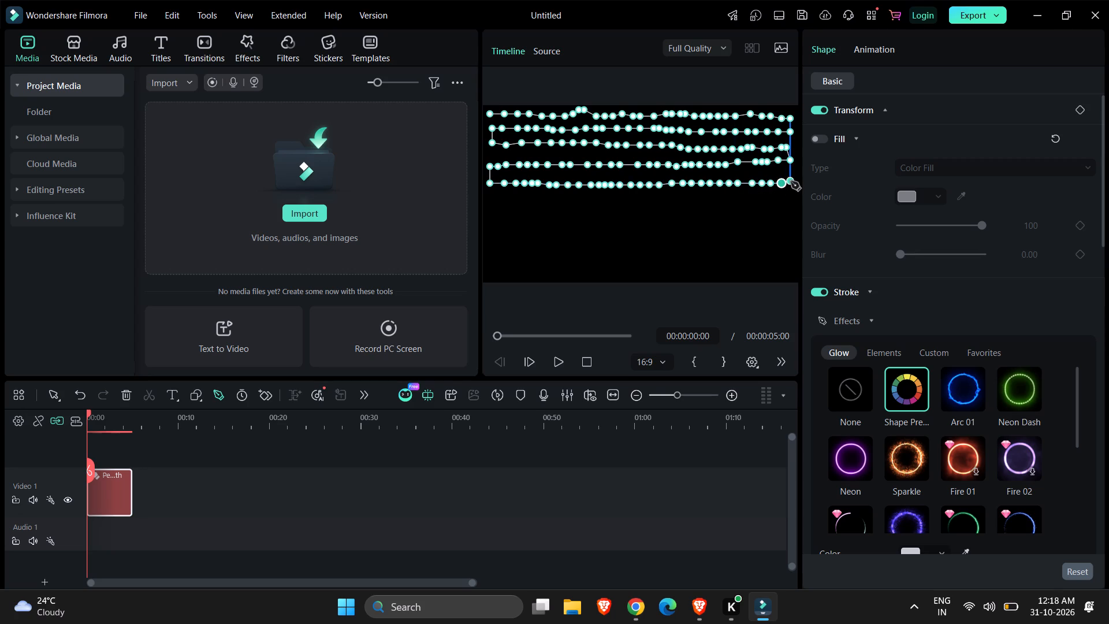
{"action": "left_click", "coordinate": [791, 181]}
Turn the pen path slightly down at the frame's right edge and run a sixth row leftward across about the first third of the width.
{"action": "left_click", "coordinate": [791, 199]}
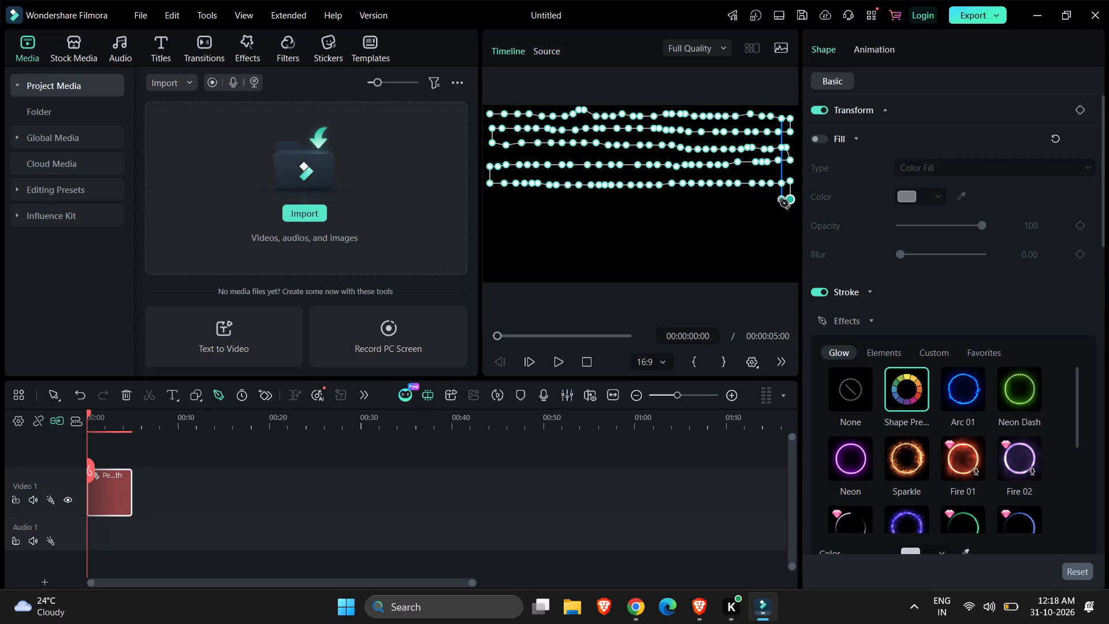
{"action": "left_click", "coordinate": [779, 200]}
{"action": "left_click", "coordinate": [766, 200]}
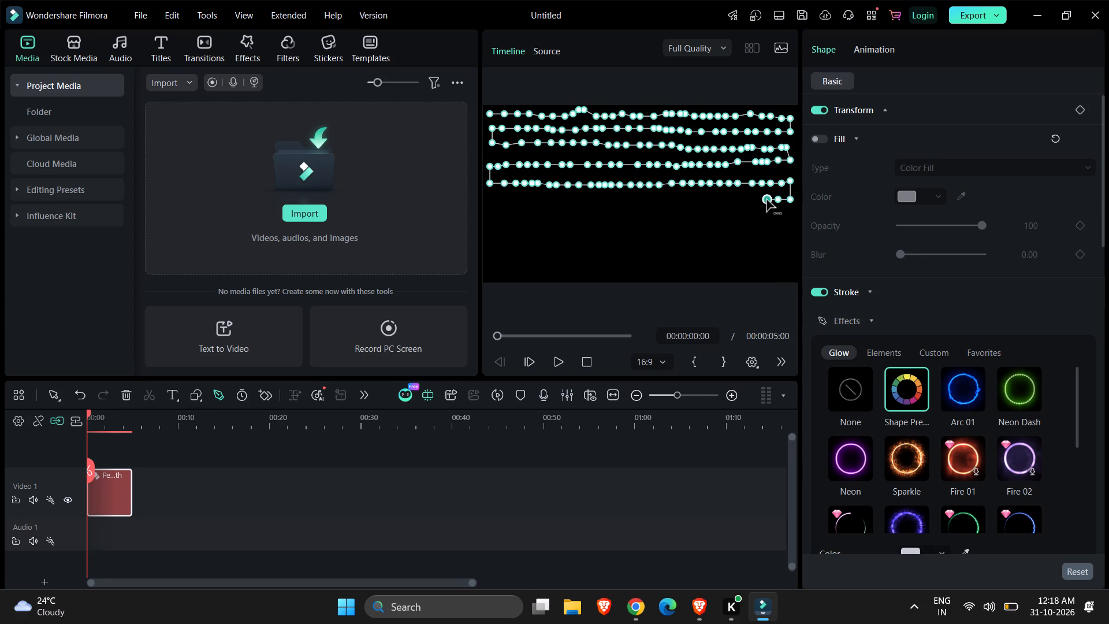
{"action": "left_click", "coordinate": [757, 200]}
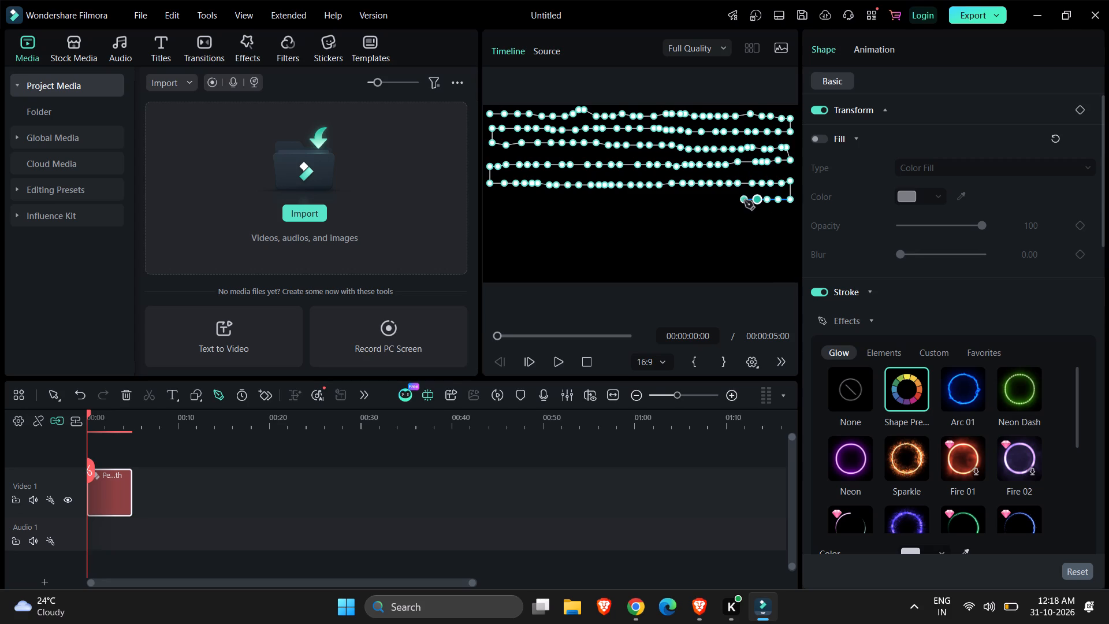
{"action": "left_click", "coordinate": [745, 200]}
{"action": "left_click", "coordinate": [734, 201]}
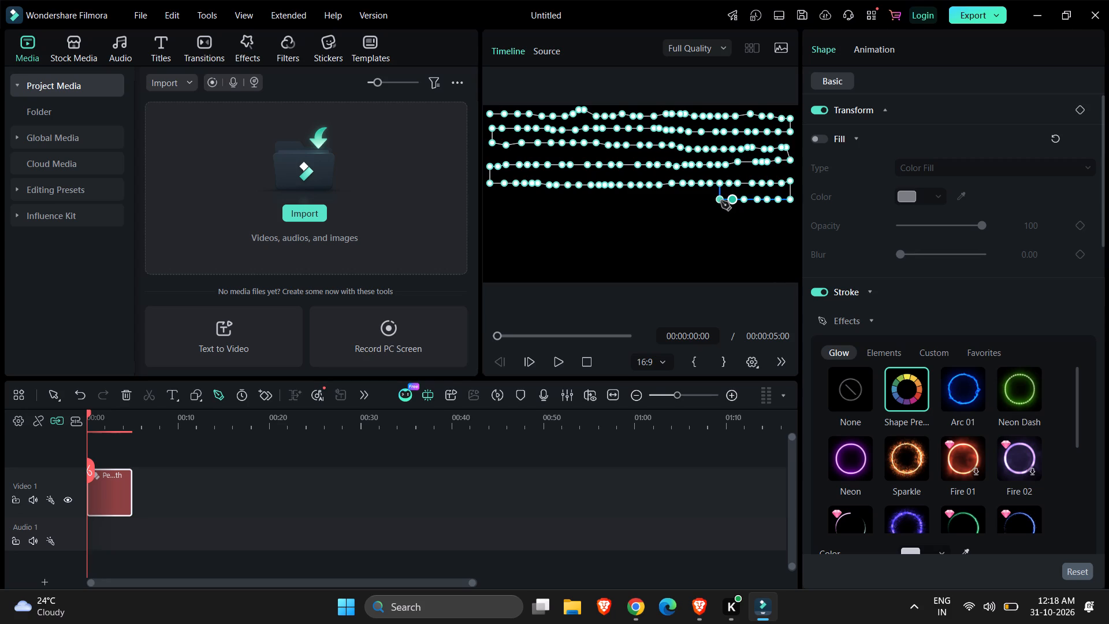
{"action": "left_click", "coordinate": [721, 201]}
{"action": "left_click", "coordinate": [716, 201]}
{"action": "left_click", "coordinate": [710, 201]}
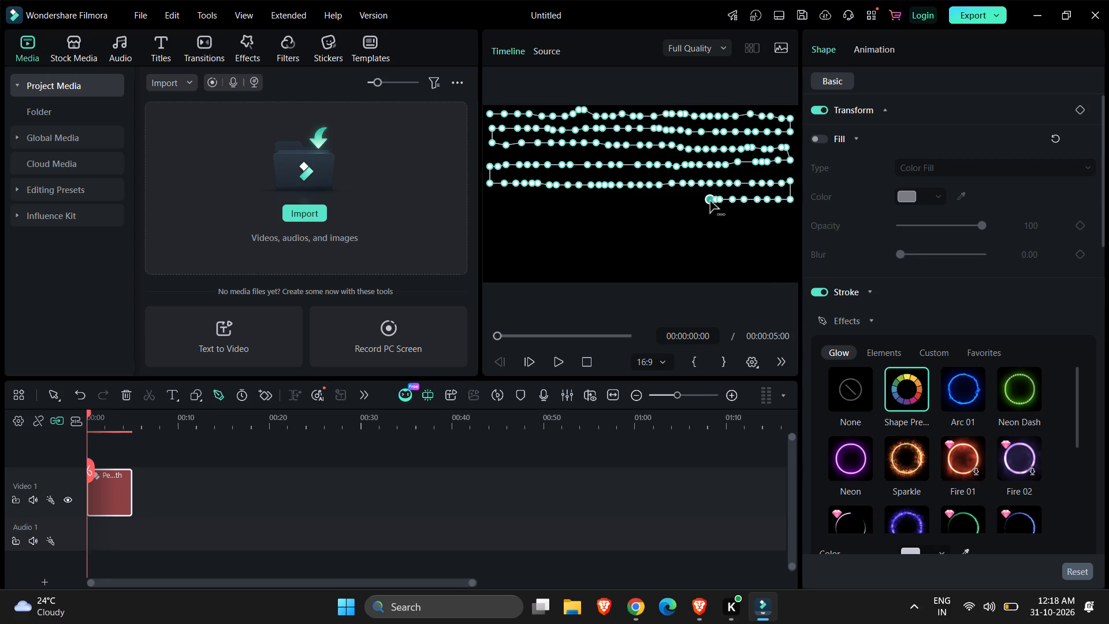
{"action": "left_click", "coordinate": [704, 203]}
{"action": "left_click", "coordinate": [693, 205]}
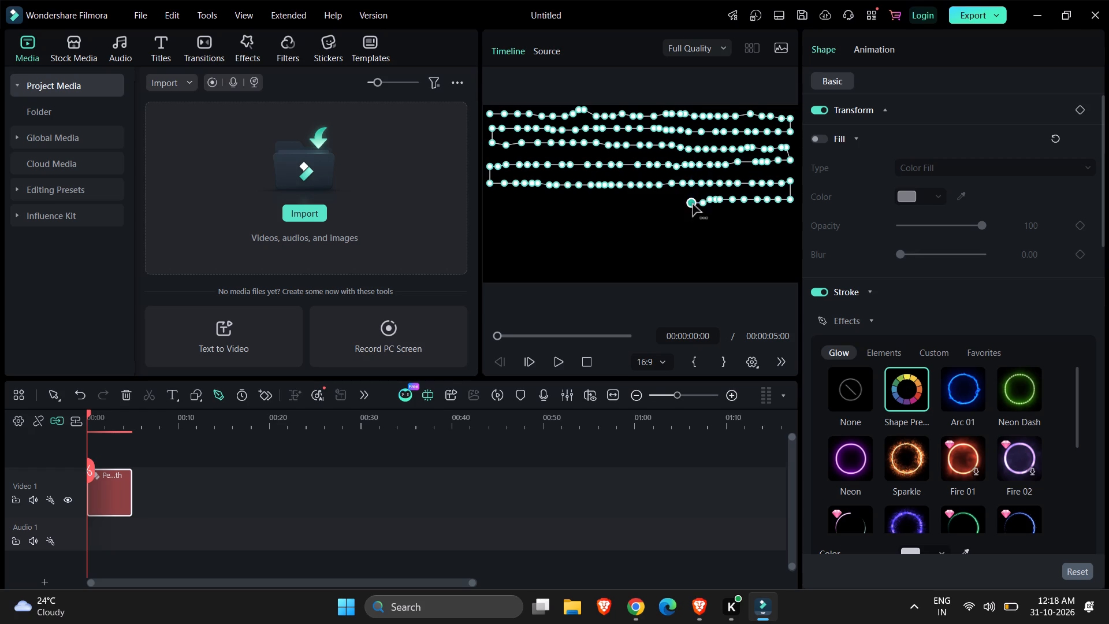
Continue the sixth row of closely spaced pen points leftward to just past the frame's centre.
{"action": "left_click", "coordinate": [686, 205]}
{"action": "left_click", "coordinate": [675, 203]}
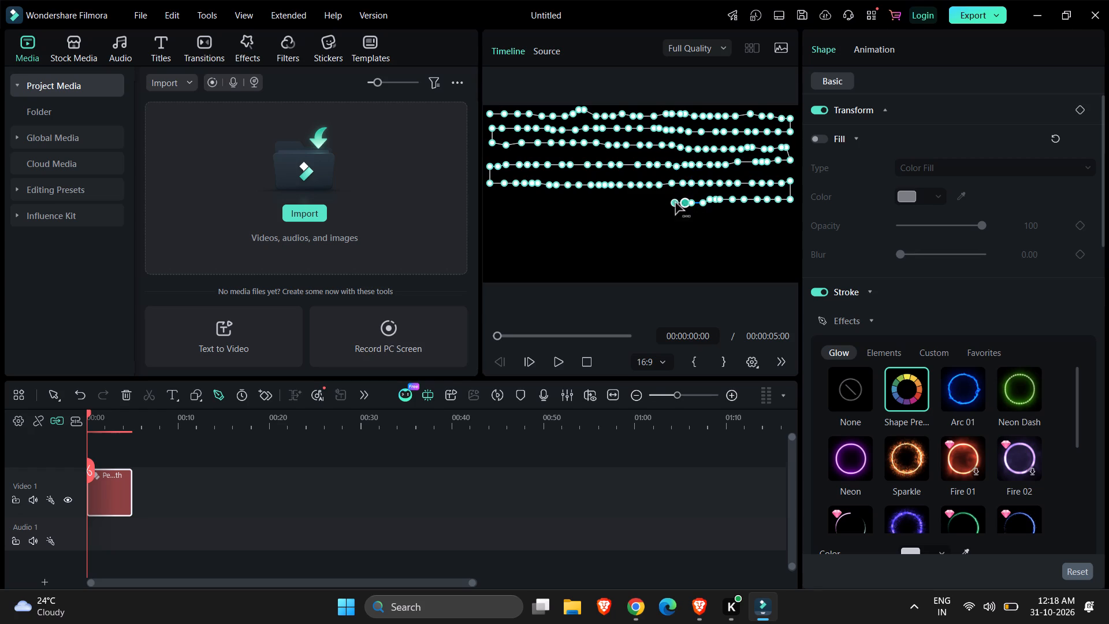
{"action": "left_click", "coordinate": [665, 202]}
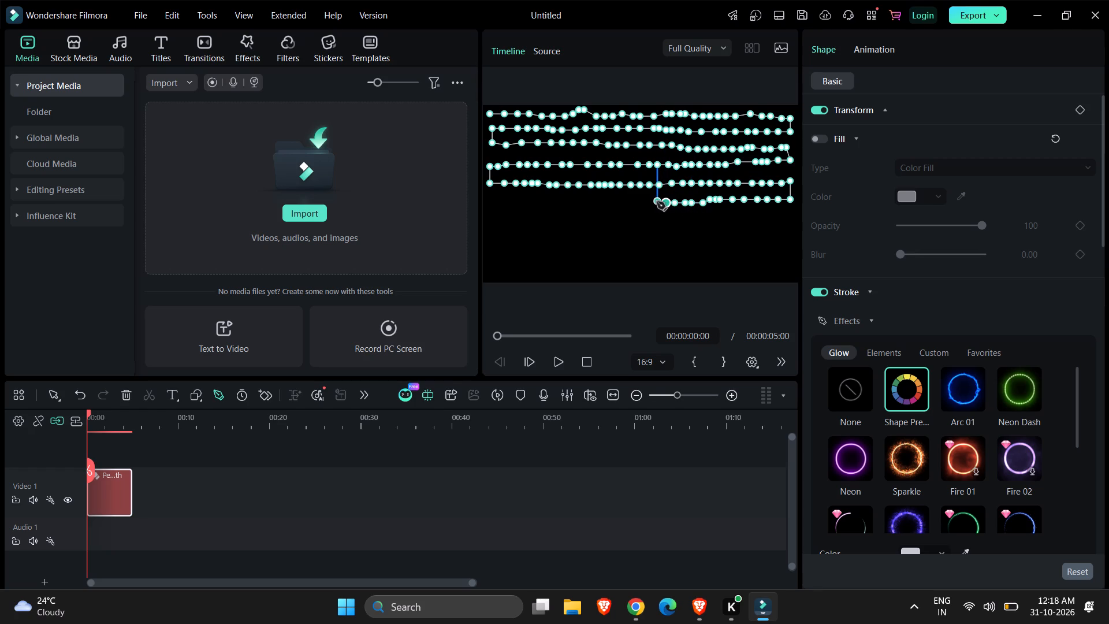
{"action": "left_click", "coordinate": [657, 202]}
{"action": "left_click", "coordinate": [648, 202]}
{"action": "left_click", "coordinate": [640, 202]}
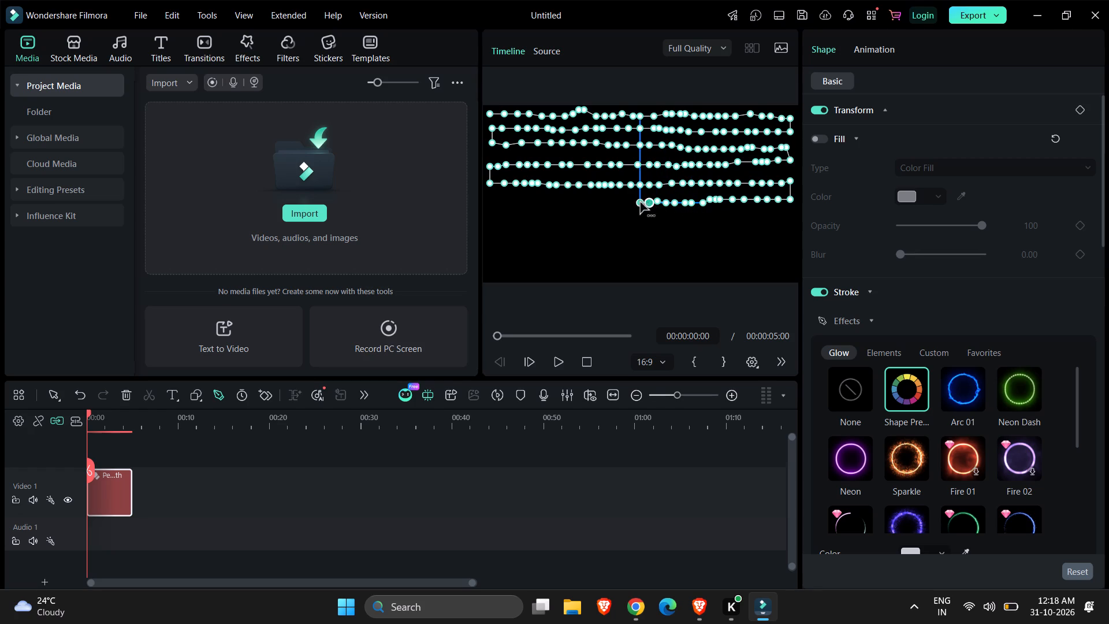
{"action": "left_click", "coordinate": [638, 202]}
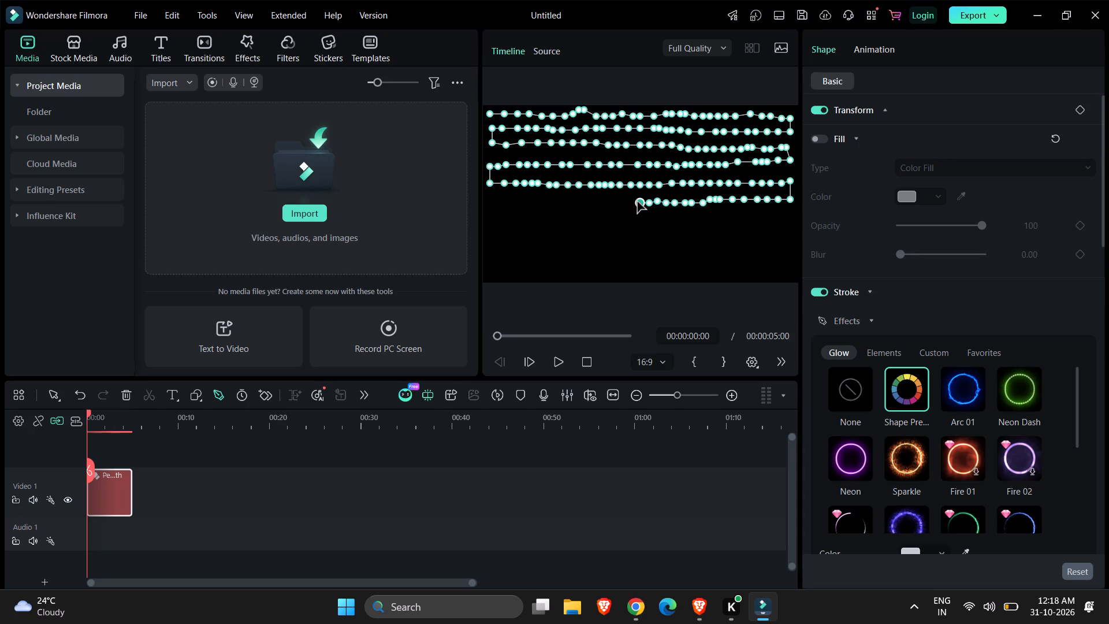
{"action": "left_click", "coordinate": [628, 202]}
{"action": "left_click", "coordinate": [626, 203]}
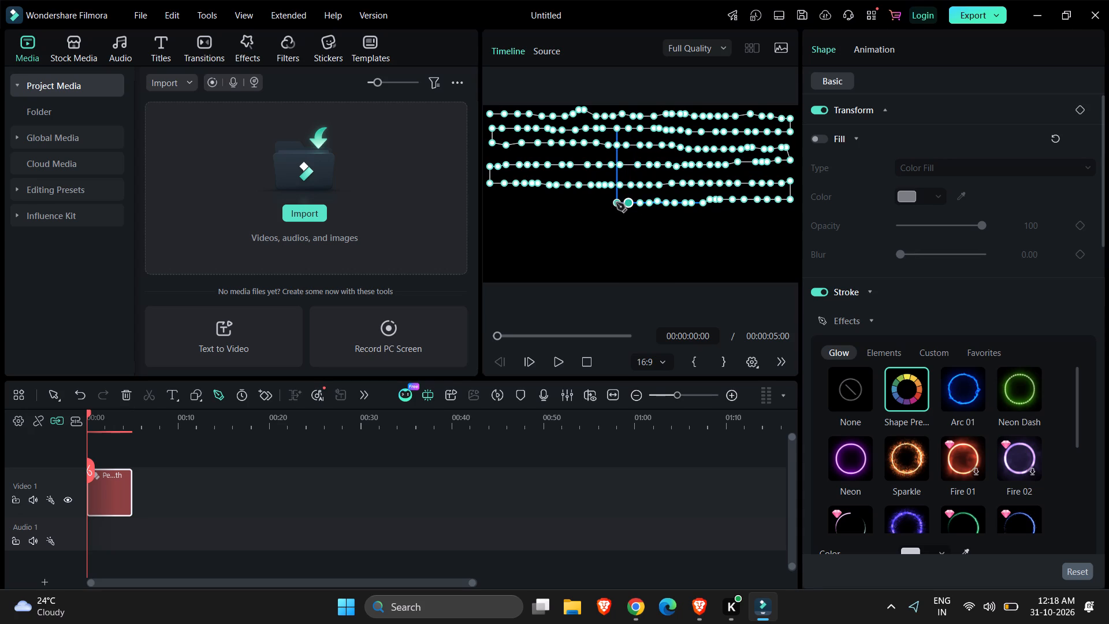
{"action": "left_click", "coordinate": [616, 203]}
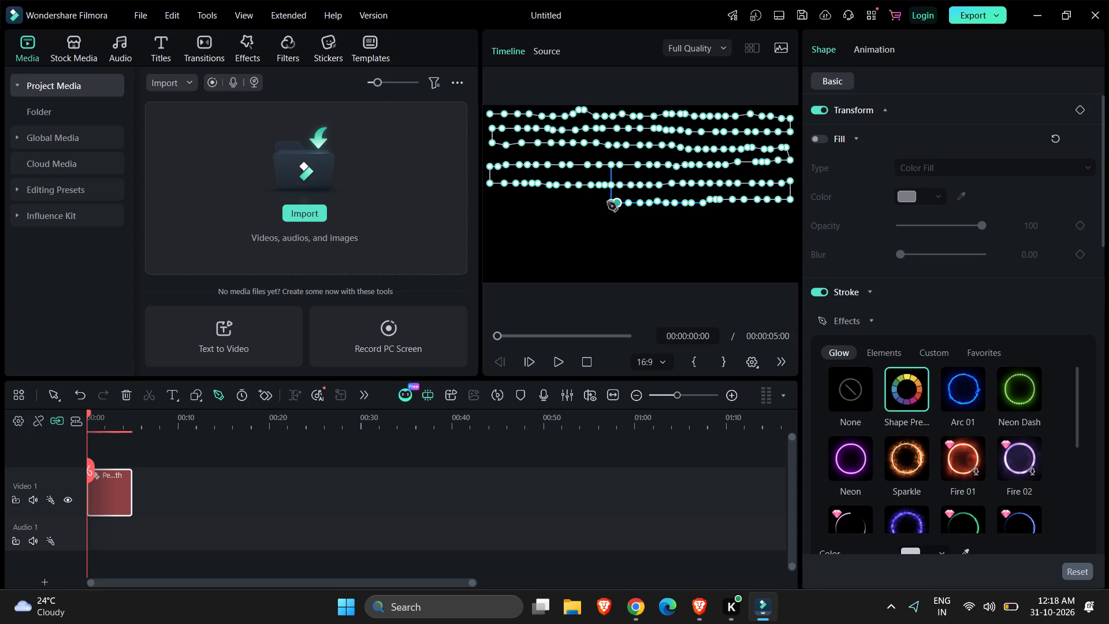
Continue the sixth row of pen points leftward to about a fifth of the width from the frame's left edge.
{"action": "left_click", "coordinate": [606, 200]}
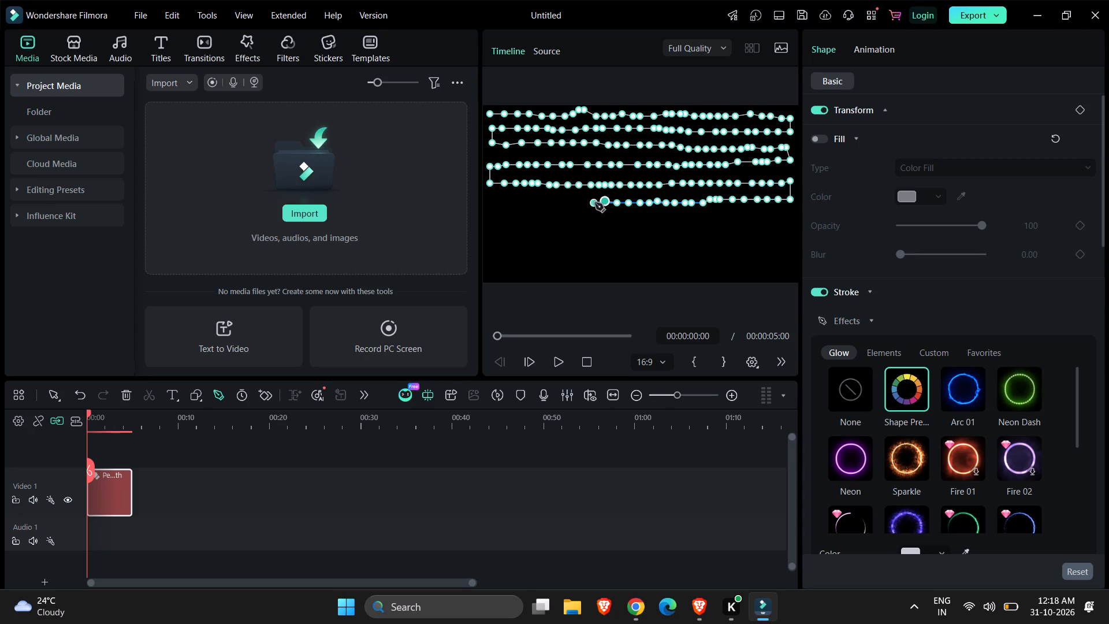
{"action": "left_click", "coordinate": [595, 203]}
{"action": "left_click_drag", "start_coordinate": [590, 203], "coordinate": [583, 203]}
{"action": "left_click", "coordinate": [583, 203]}
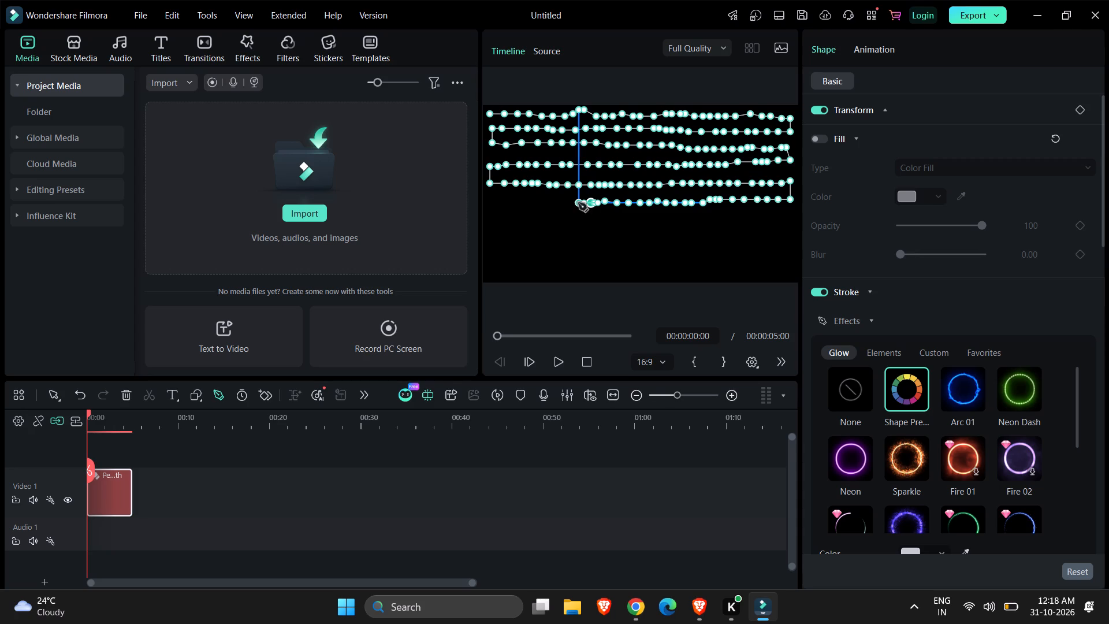
{"action": "left_click", "coordinate": [576, 203]}
{"action": "left_click", "coordinate": [568, 203]}
{"action": "left_click", "coordinate": [562, 202]}
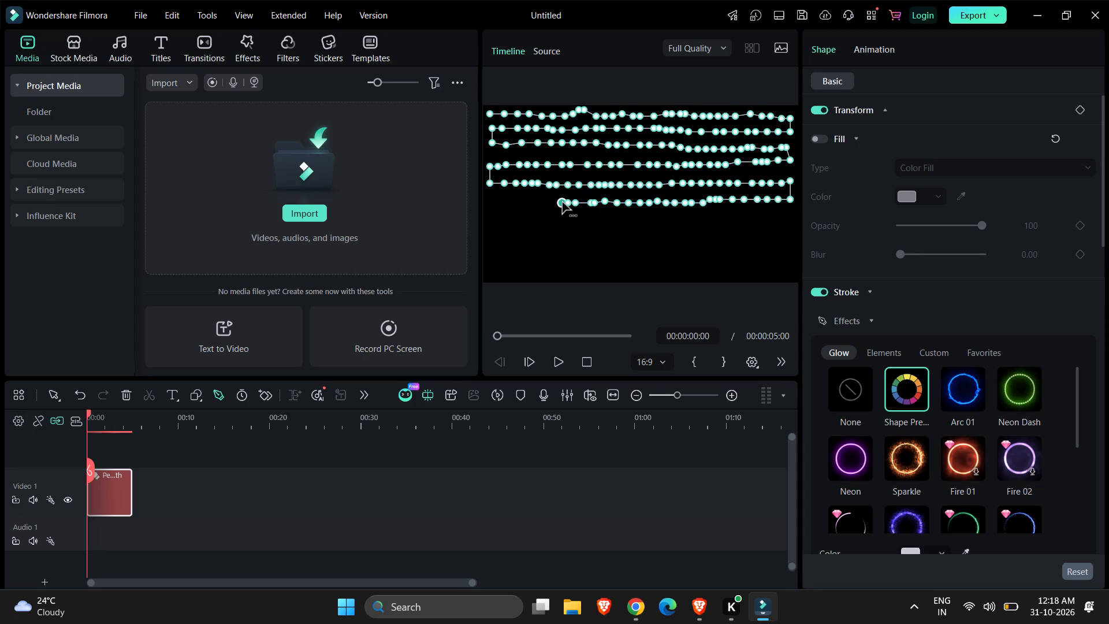
{"action": "left_click", "coordinate": [559, 202]}
{"action": "left_click", "coordinate": [556, 202]}
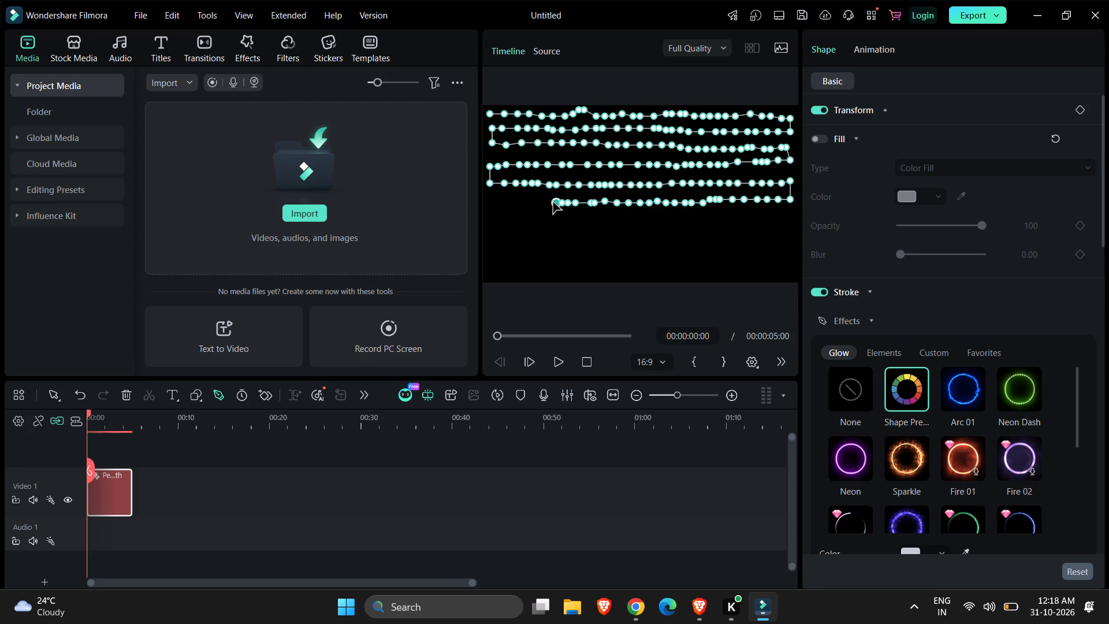
{"action": "left_click", "coordinate": [552, 202]}
{"action": "left_click", "coordinate": [546, 202]}
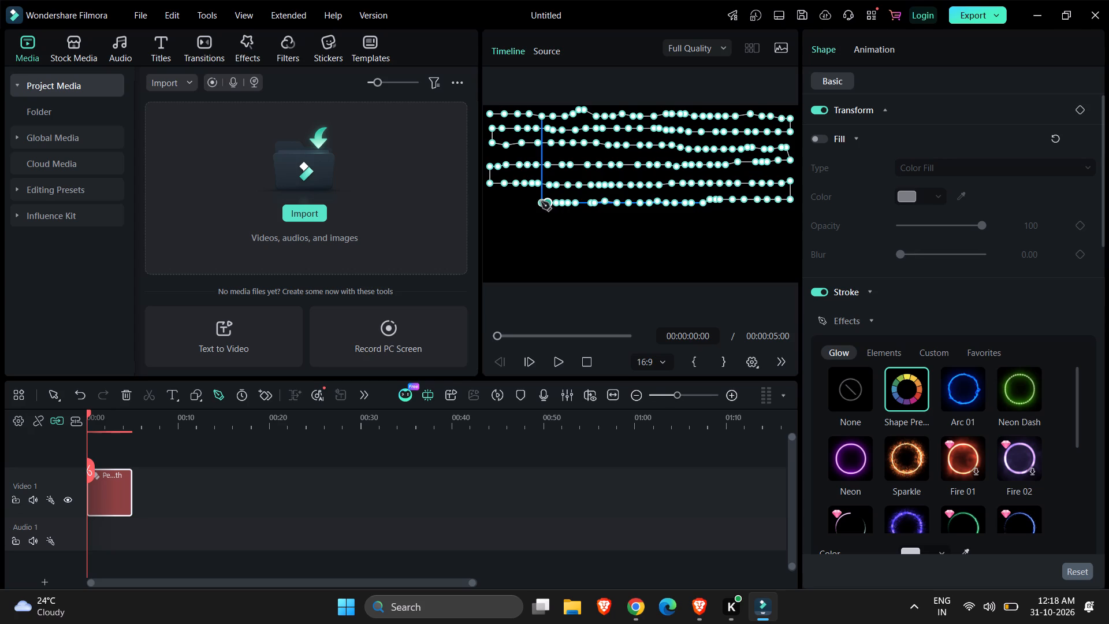
Extend the sixth row of pen path points leftward to the frame's left edge.
{"action": "left_click", "coordinate": [541, 202]}
{"action": "left_click", "coordinate": [538, 201]}
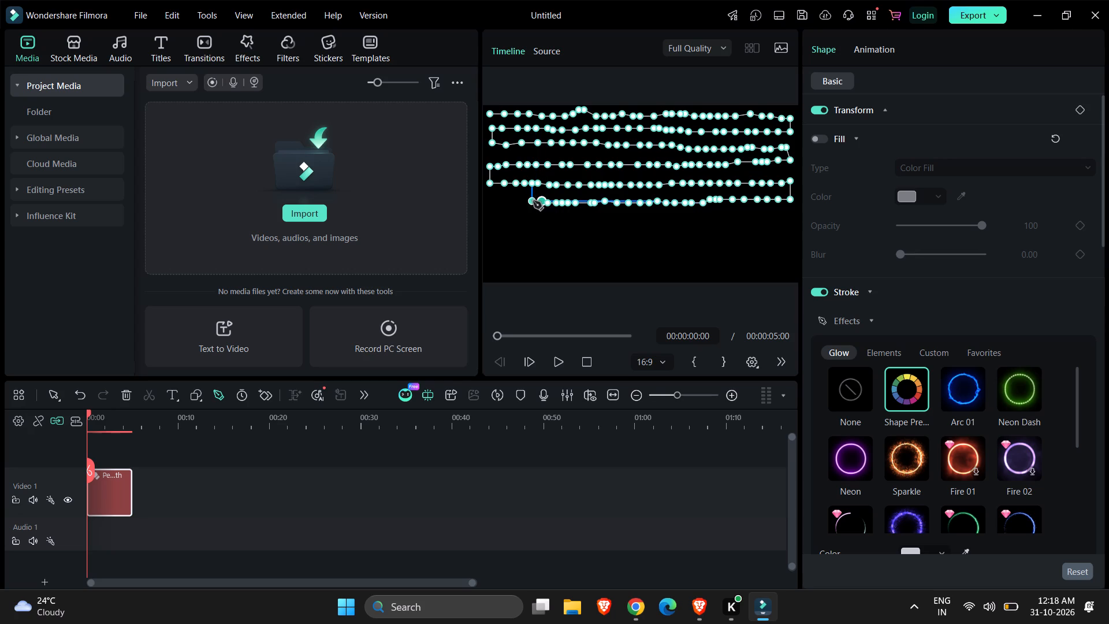
{"action": "left_click", "coordinate": [533, 201]}
{"action": "left_click", "coordinate": [525, 202]}
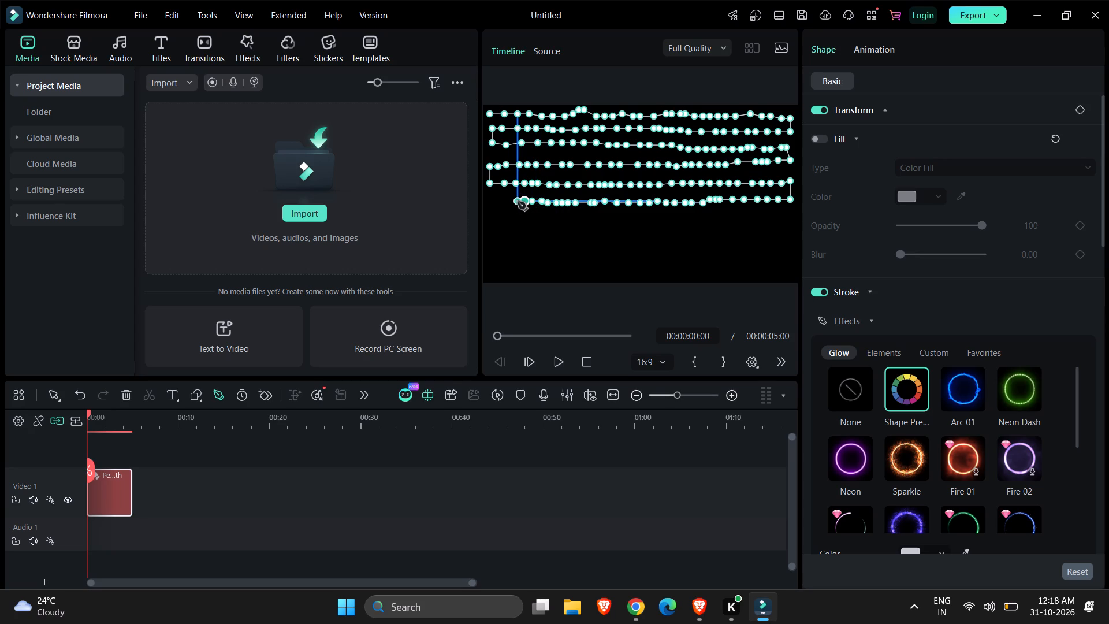
{"action": "left_click", "coordinate": [516, 201]}
{"action": "left_click", "coordinate": [511, 200]}
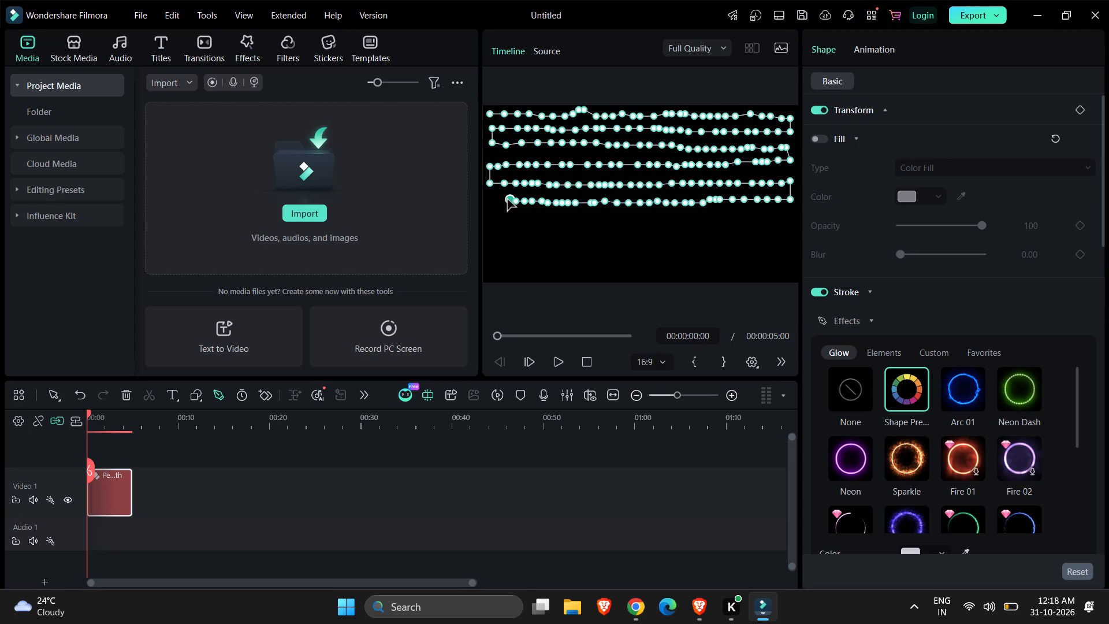
{"action": "left_click", "coordinate": [507, 199]}
{"action": "left_click", "coordinate": [504, 199]}
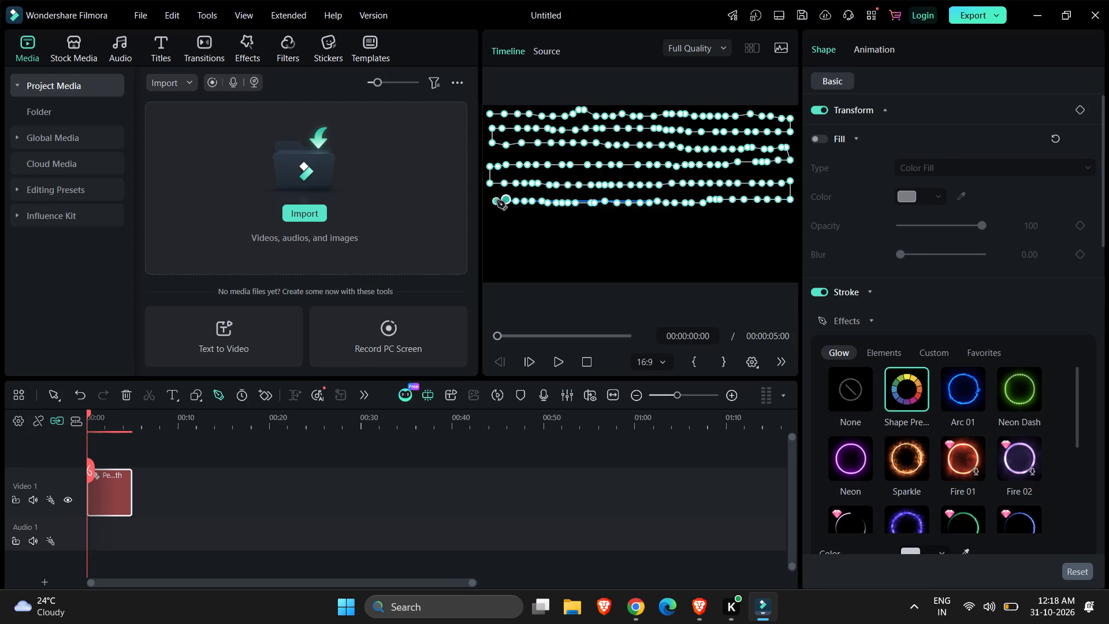
{"action": "left_click", "coordinate": [497, 200]}
{"action": "left_click", "coordinate": [489, 202]}
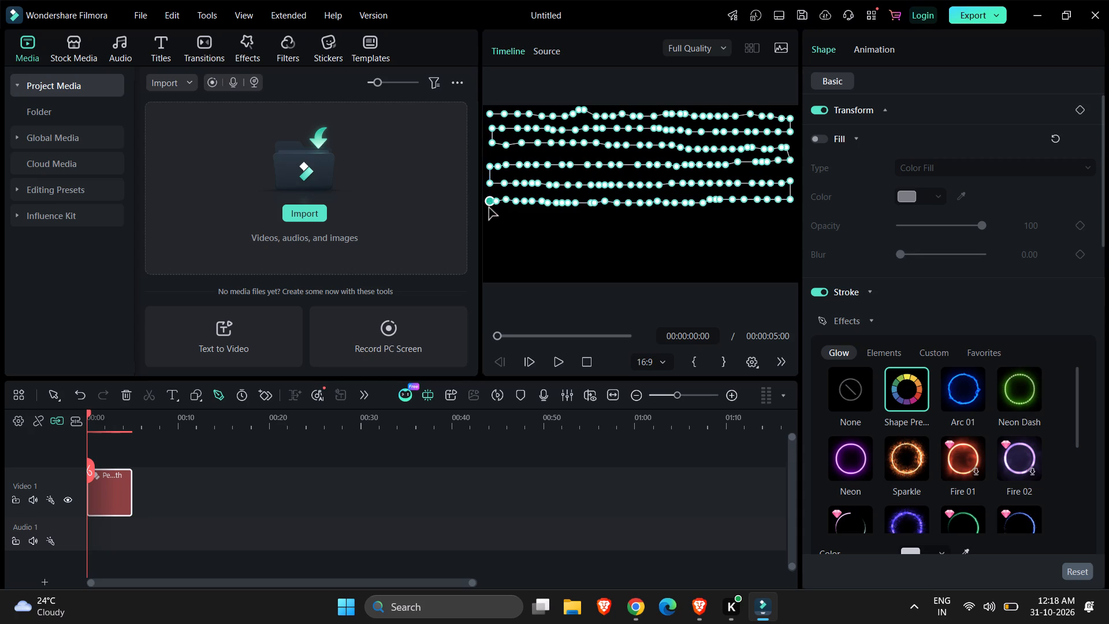
Turn the pen path slightly down at the frame's left edge and run a seventh row rightward across about the first third of the width.
{"action": "left_click", "coordinate": [489, 220]}
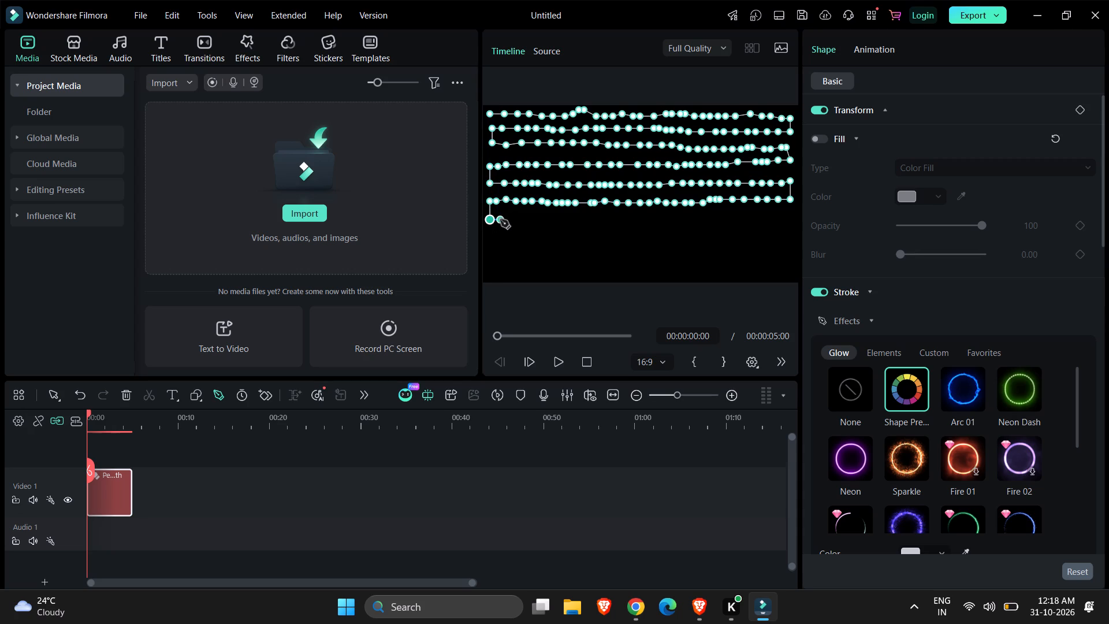
{"action": "left_click", "coordinate": [500, 220]}
{"action": "left_click", "coordinate": [512, 219]}
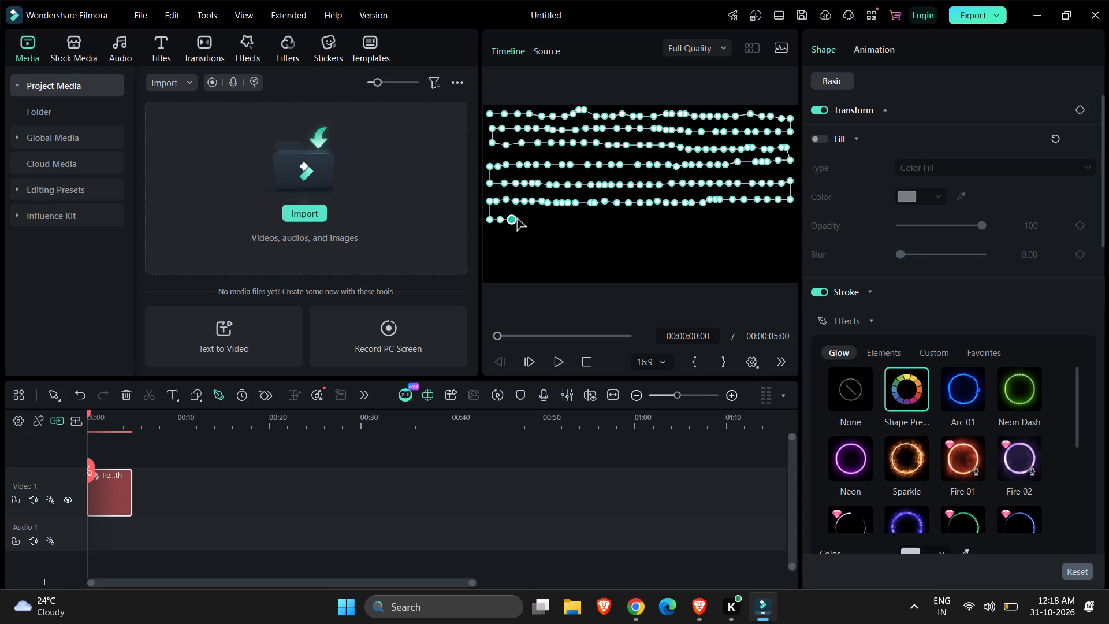
{"action": "left_click", "coordinate": [527, 219]}
{"action": "left_click", "coordinate": [538, 219]}
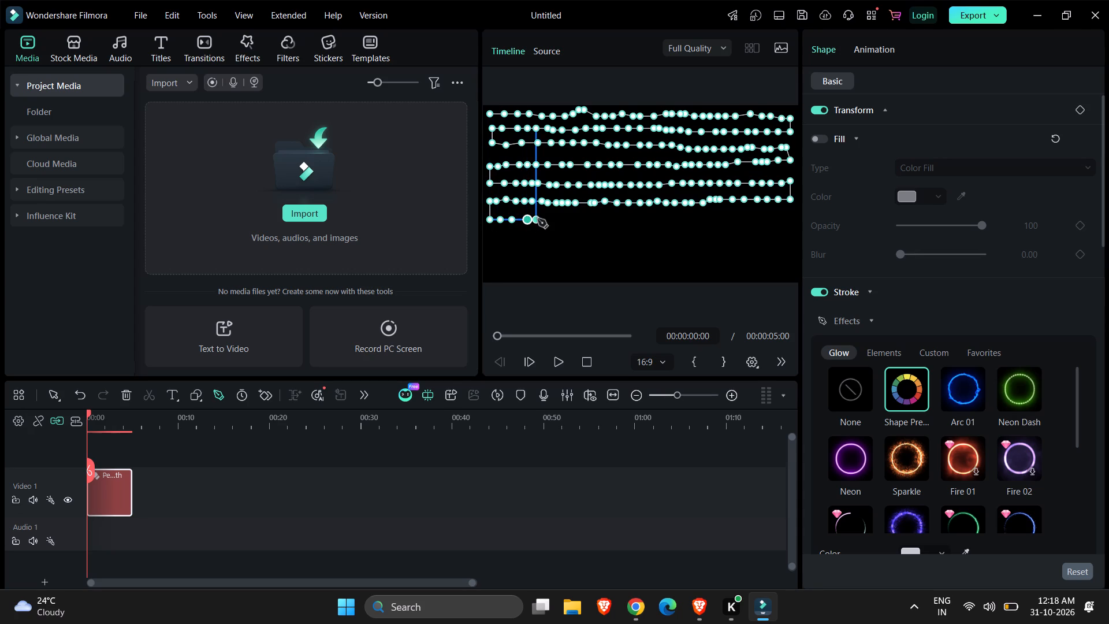
{"action": "left_click", "coordinate": [549, 218]}
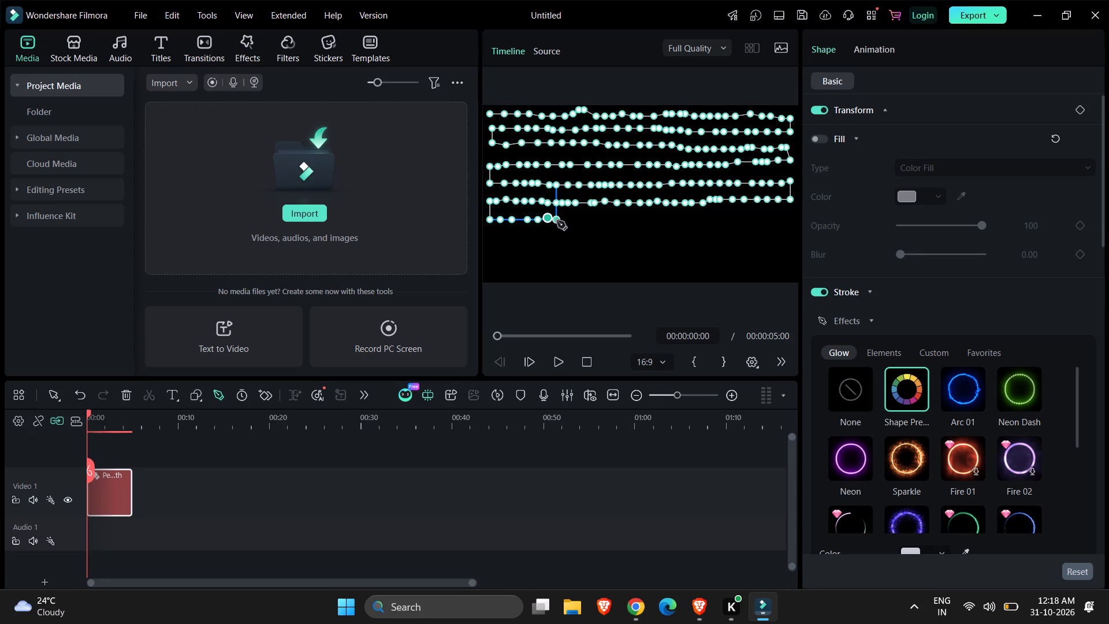
{"action": "left_click", "coordinate": [557, 221]}
{"action": "left_click", "coordinate": [569, 221]}
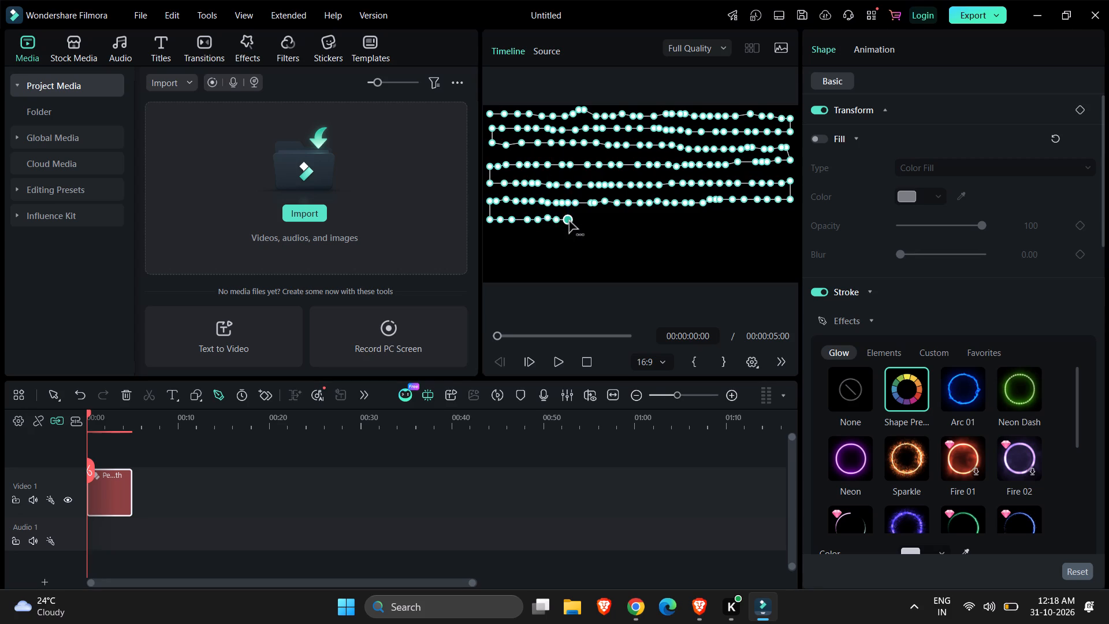
{"action": "left_click", "coordinate": [578, 221]}
{"action": "left_click", "coordinate": [580, 221]}
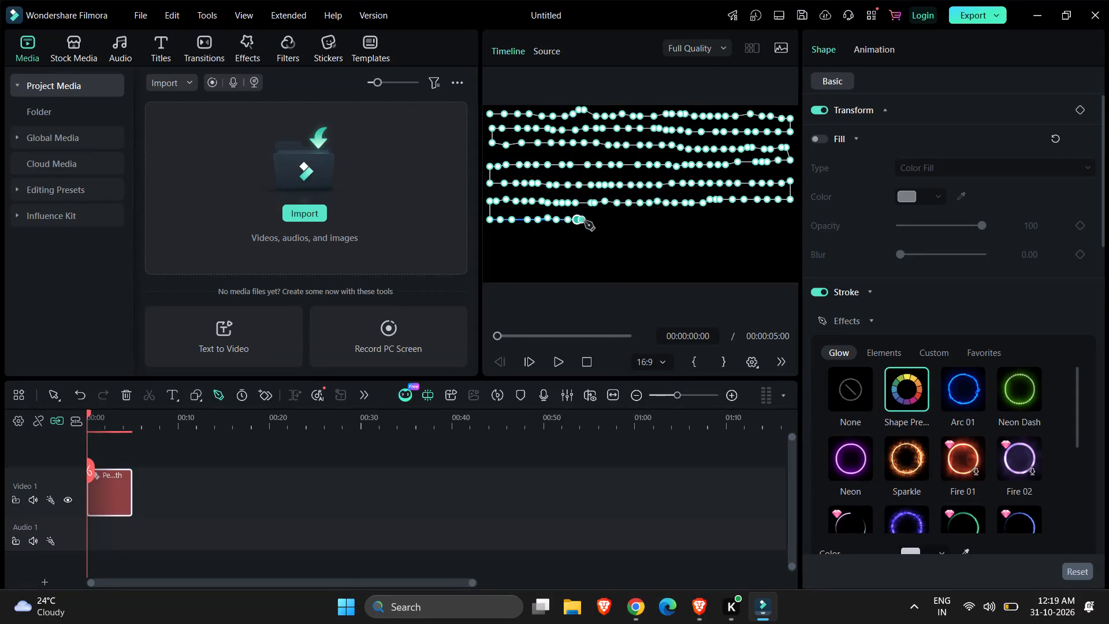
{"action": "left_click", "coordinate": [585, 221]}
{"action": "left_click", "coordinate": [589, 221]}
{"action": "left_click", "coordinate": [595, 222]}
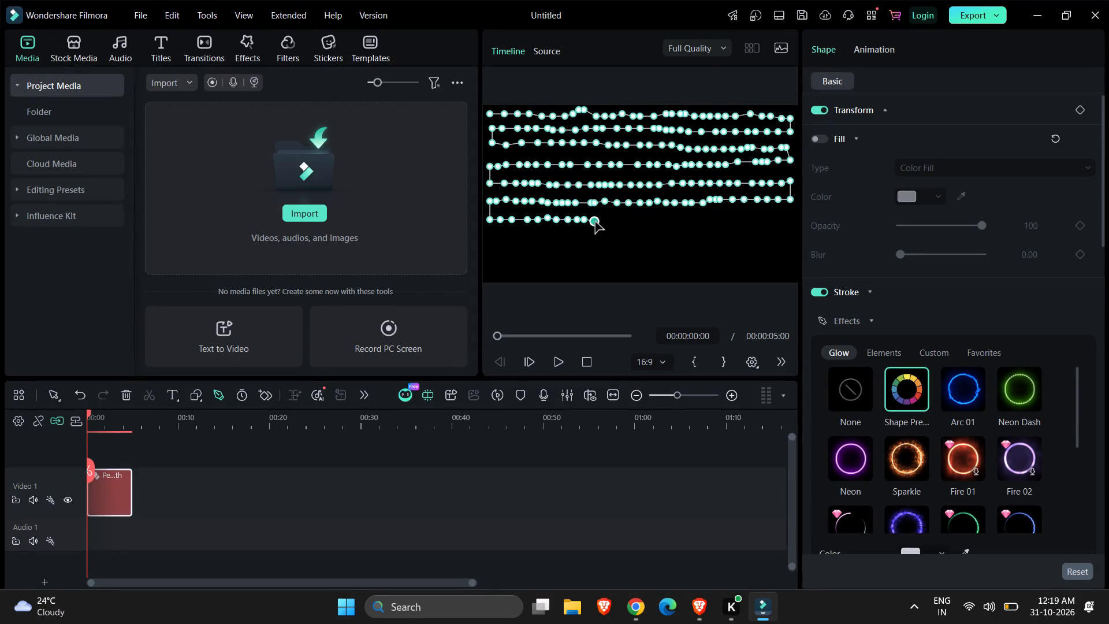
Continue the seventh row of closely spaced pen points rightward to nearly two thirds of the frame's width.
{"action": "left_click", "coordinate": [598, 222]}
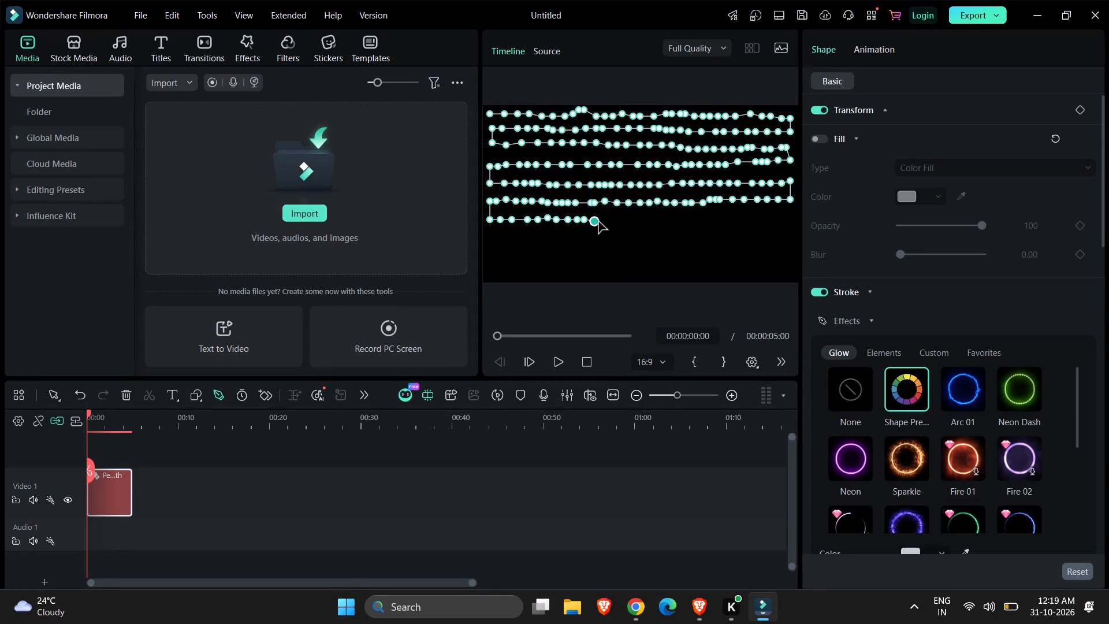
{"action": "left_click", "coordinate": [600, 222]}
{"action": "left_click", "coordinate": [608, 222]}
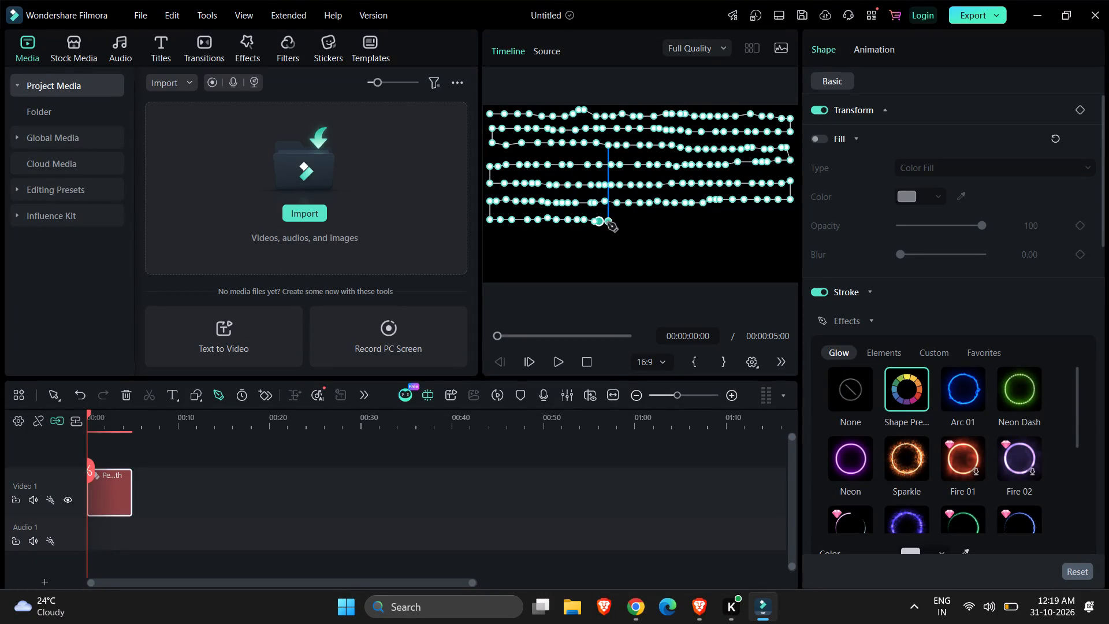
{"action": "left_click", "coordinate": [618, 224]}
{"action": "left_click", "coordinate": [629, 223]}
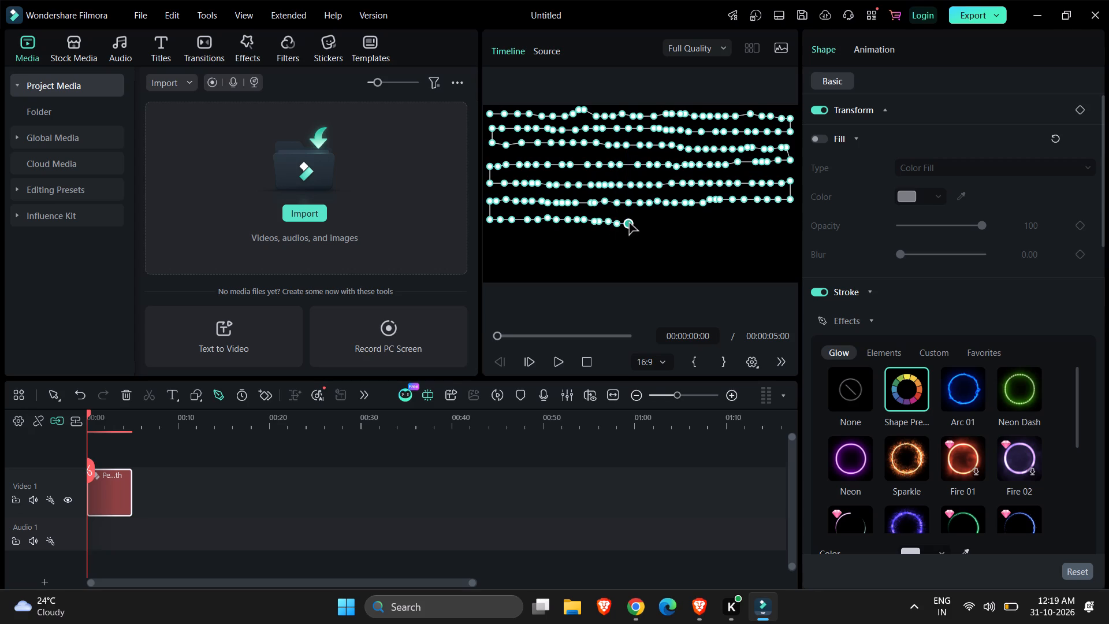
{"action": "left_click", "coordinate": [636, 223]}
{"action": "left_click", "coordinate": [641, 223]}
{"action": "left_click", "coordinate": [646, 223]}
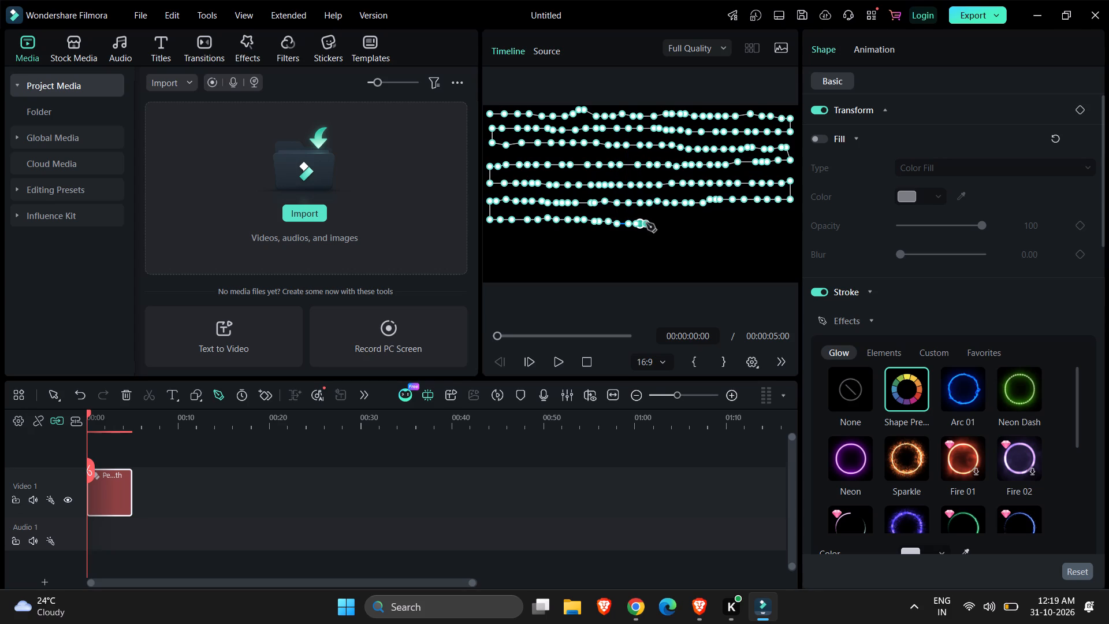
{"action": "left_click", "coordinate": [647, 223]}
{"action": "left_click", "coordinate": [652, 223]}
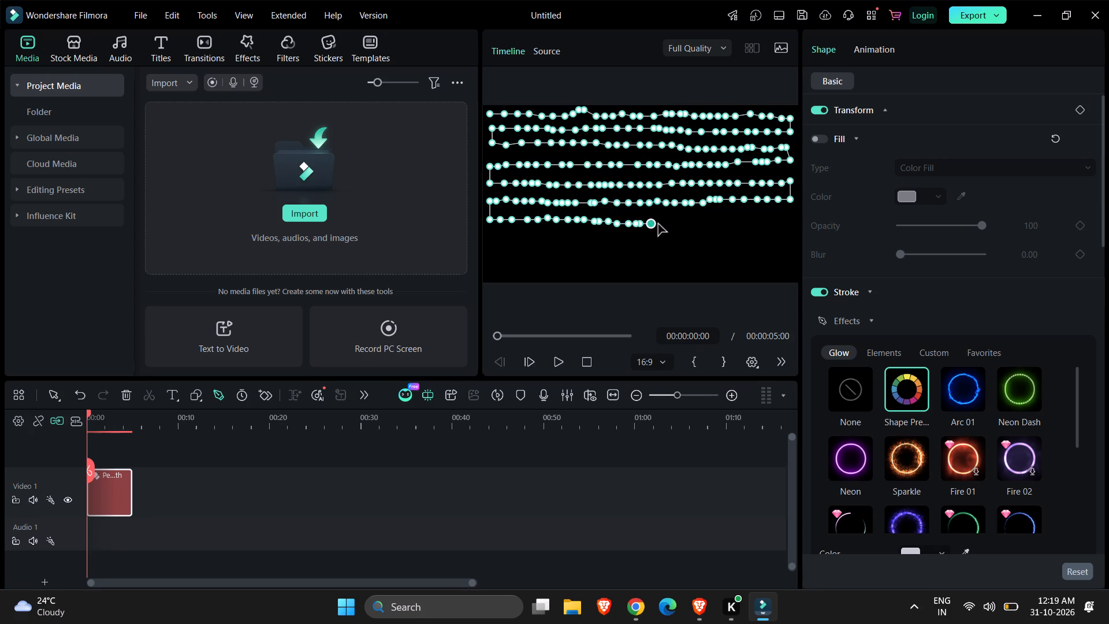
{"action": "left_click", "coordinate": [660, 224]}
{"action": "left_click", "coordinate": [664, 224]}
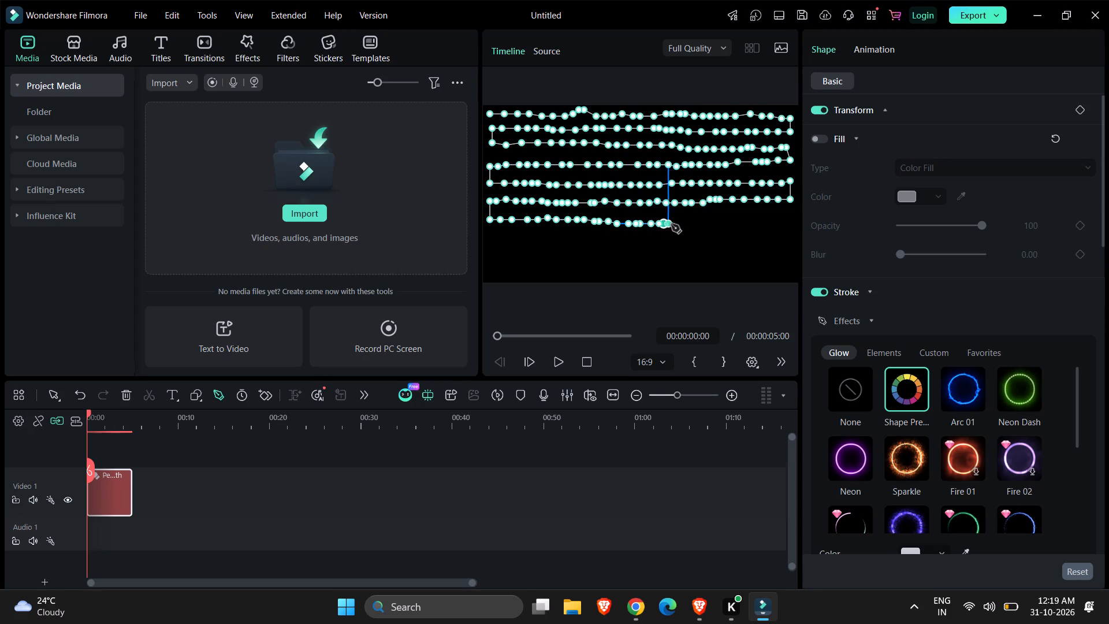
{"action": "left_click", "coordinate": [673, 225]}
{"action": "left_click", "coordinate": [683, 225]}
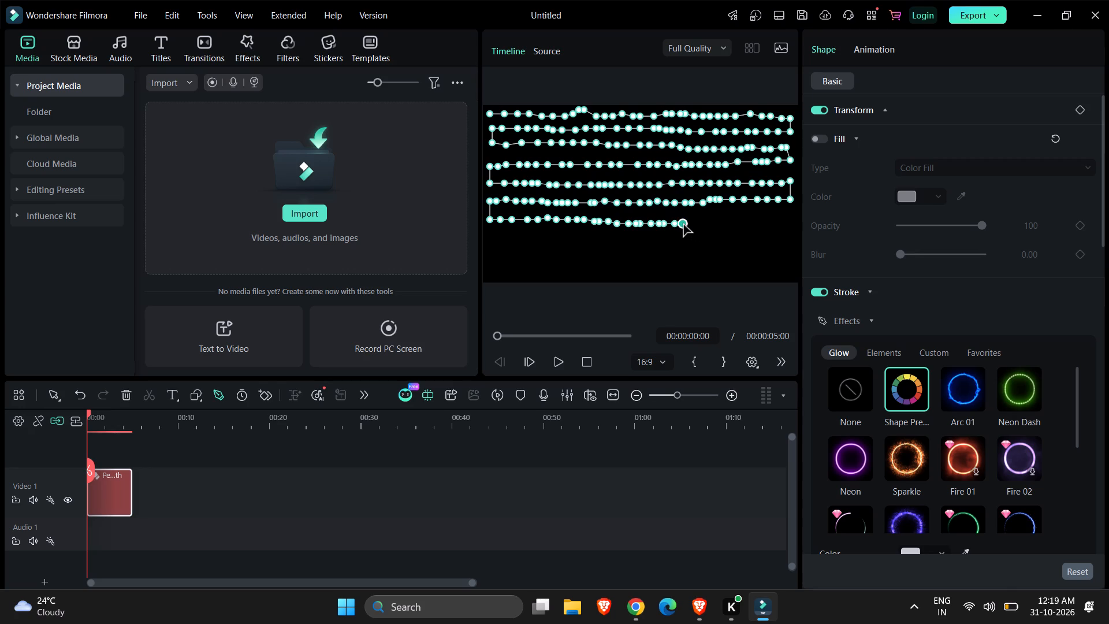
Extend the seventh row of closely spaced pen path points rightward to the frame's right edge.
{"action": "left_click", "coordinate": [691, 225]}
{"action": "left_click", "coordinate": [699, 225]}
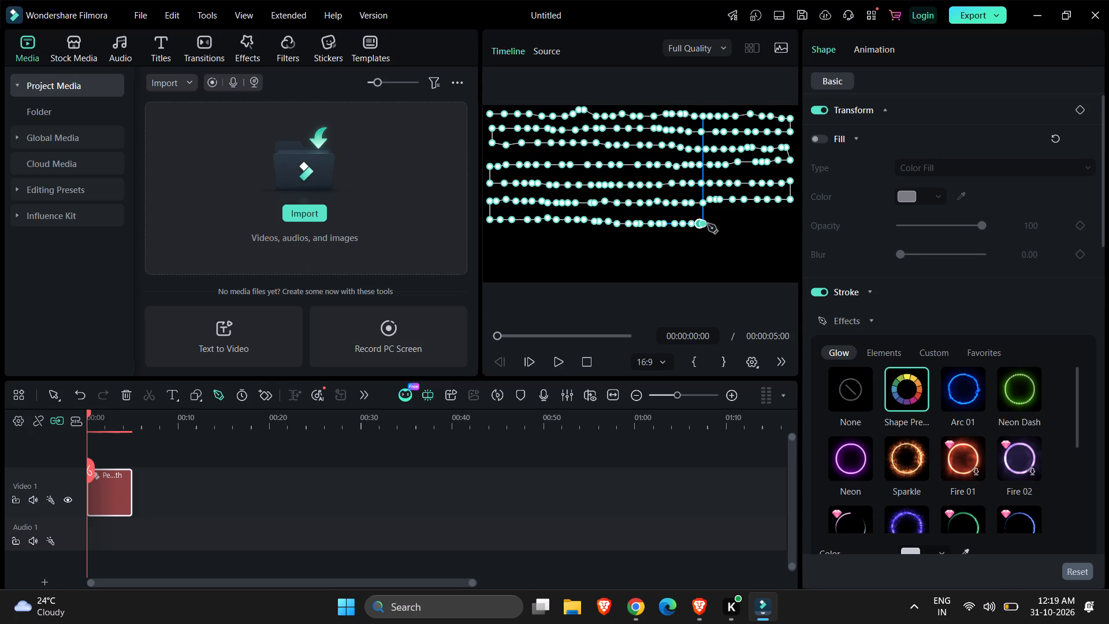
{"action": "left_click", "coordinate": [708, 224]}
{"action": "left_click", "coordinate": [709, 224]}
{"action": "left_click", "coordinate": [718, 224]}
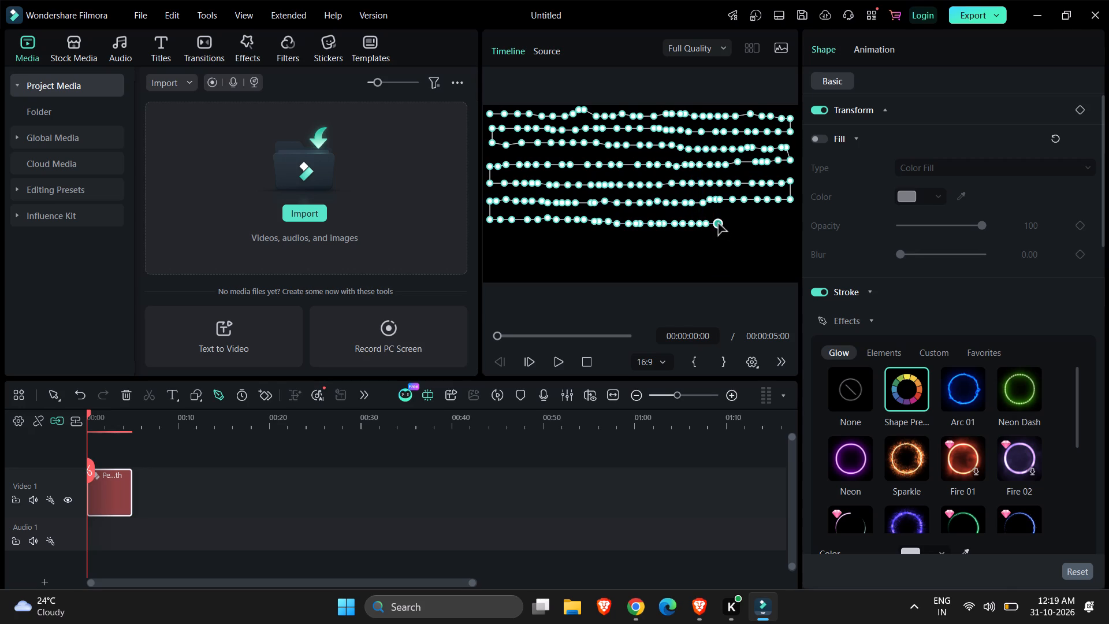
{"action": "left_click", "coordinate": [722, 224]}
{"action": "left_click", "coordinate": [731, 224]}
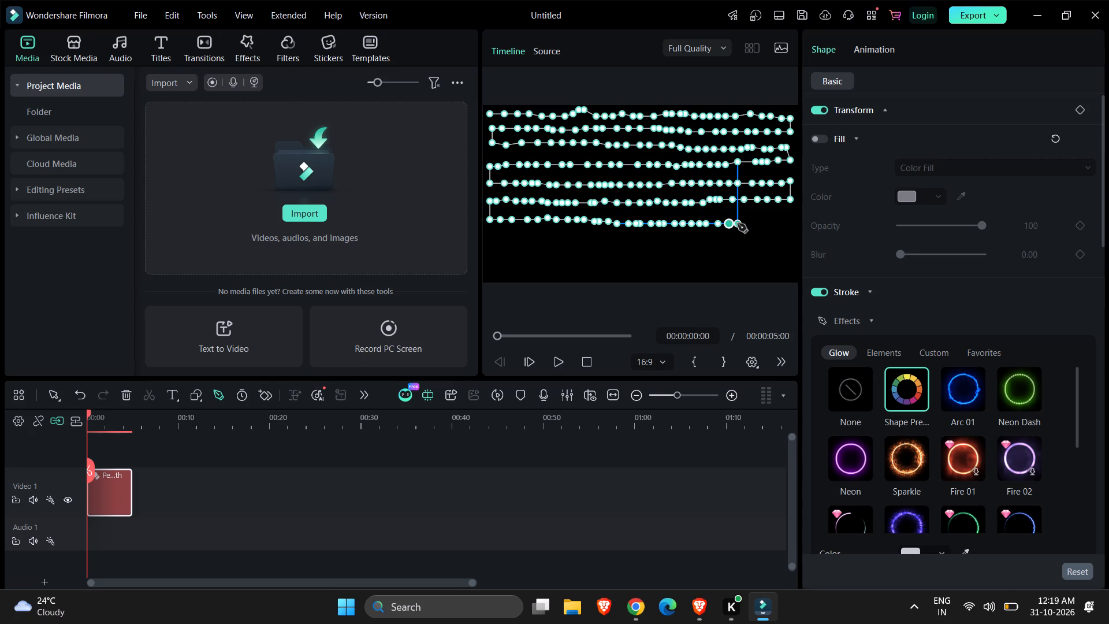
{"action": "left_click", "coordinate": [738, 224]}
{"action": "left_click", "coordinate": [743, 224]}
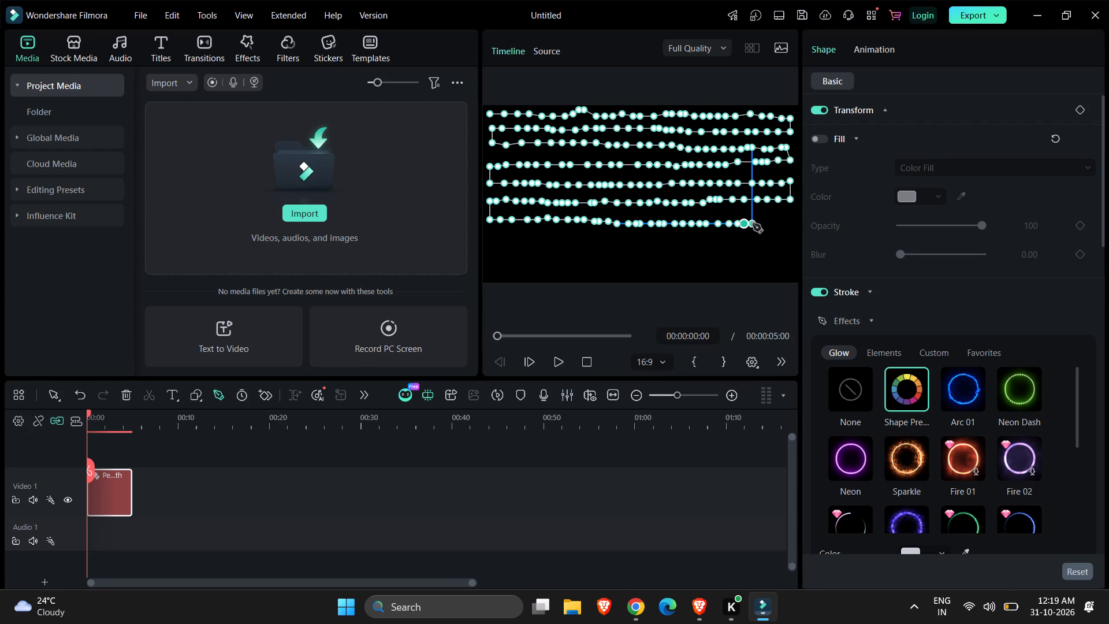
{"action": "left_click", "coordinate": [753, 224]}
{"action": "left_click", "coordinate": [762, 224]}
{"action": "left_click", "coordinate": [771, 224]}
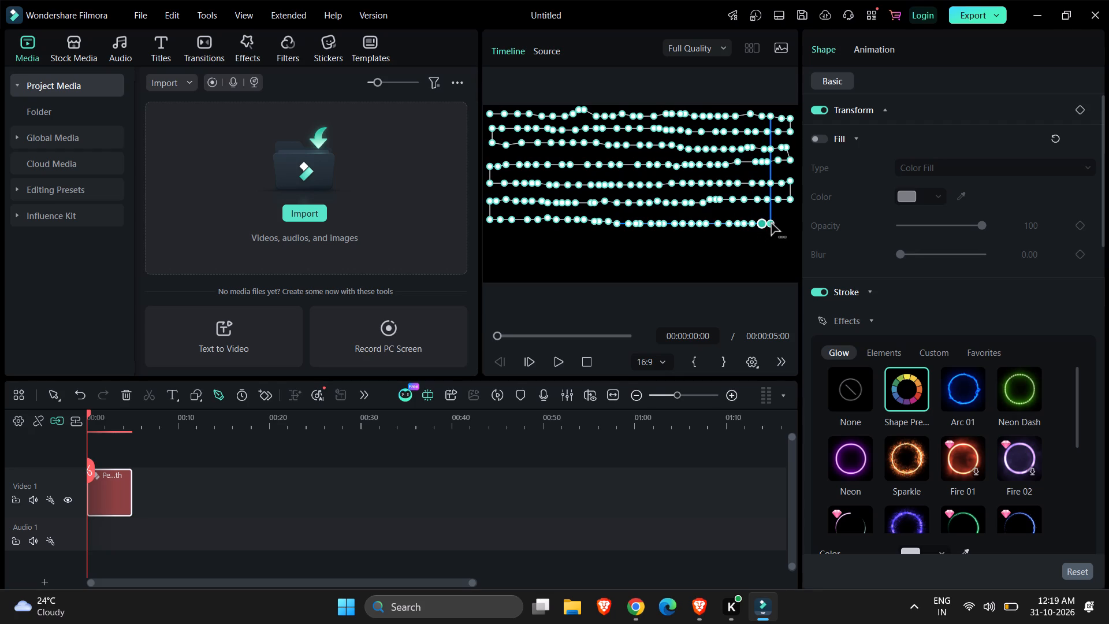
{"action": "left_click", "coordinate": [780, 224]}
{"action": "left_click", "coordinate": [787, 224]}
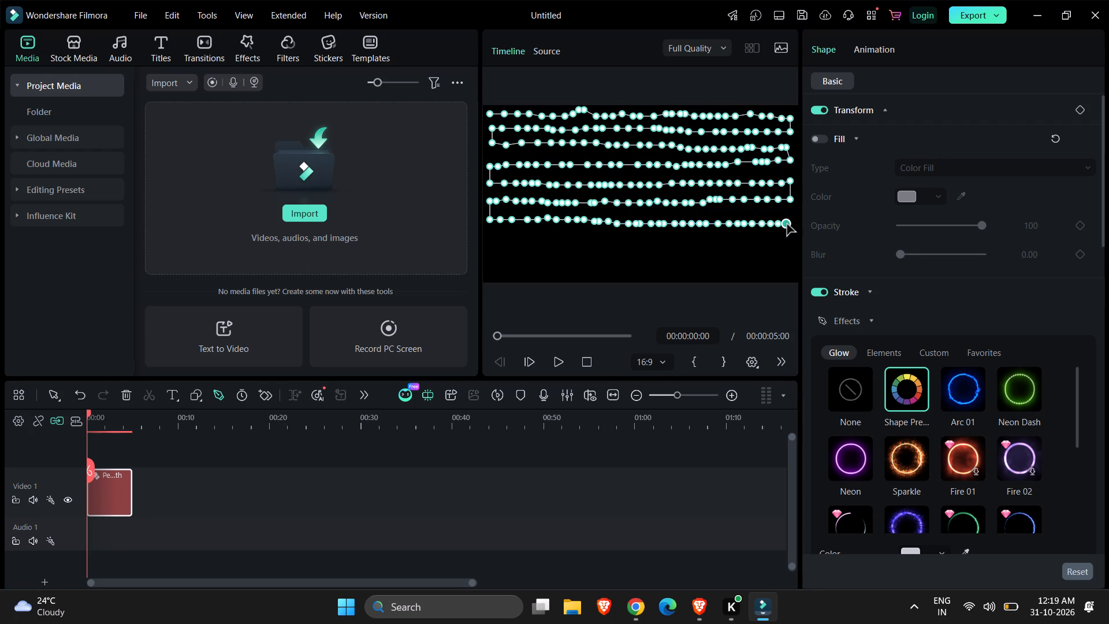
{"action": "left_click", "coordinate": [794, 224]}
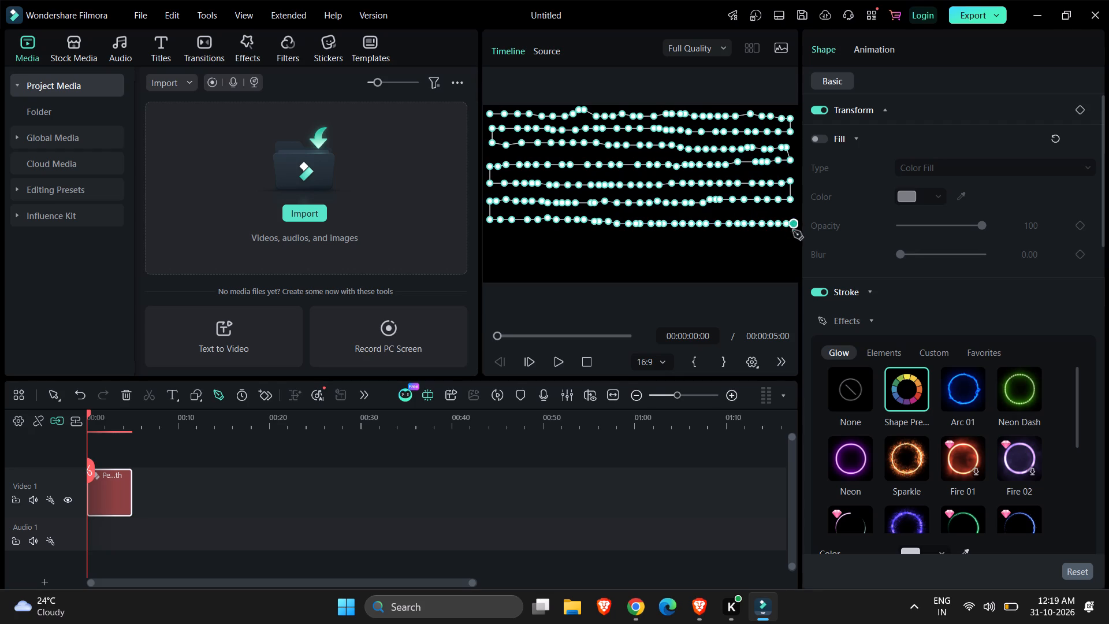
Turn the pen path slightly down at the frame's right edge and run an eighth row leftward across about the first third of the width.
{"action": "left_click", "coordinate": [793, 239]}
{"action": "left_click", "coordinate": [781, 239]}
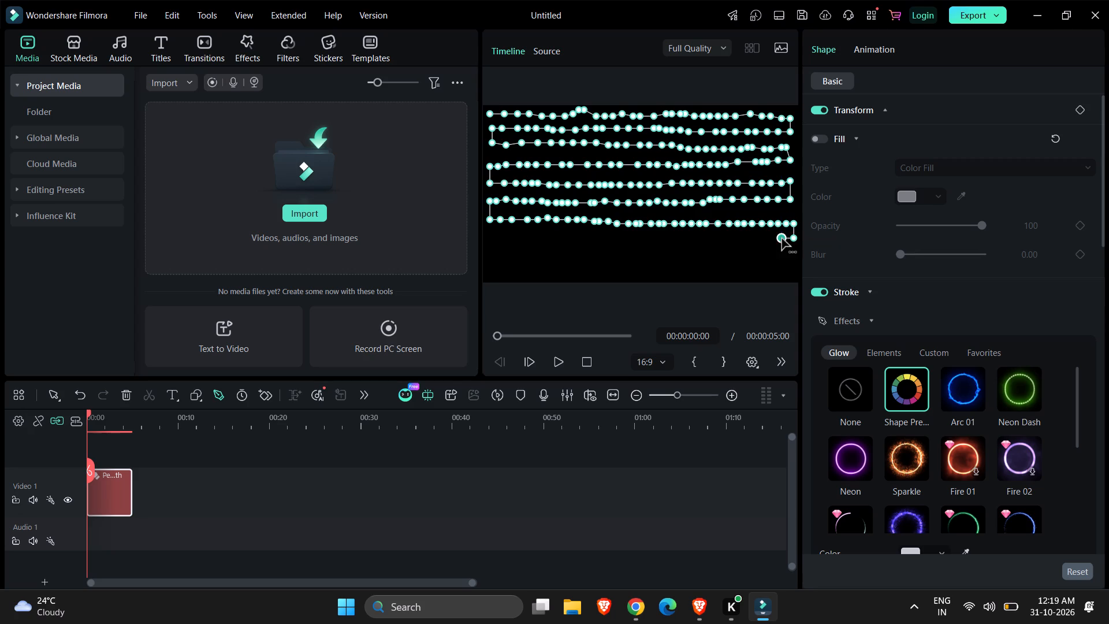
{"action": "left_click", "coordinate": [772, 239]}
{"action": "left_click", "coordinate": [769, 239]}
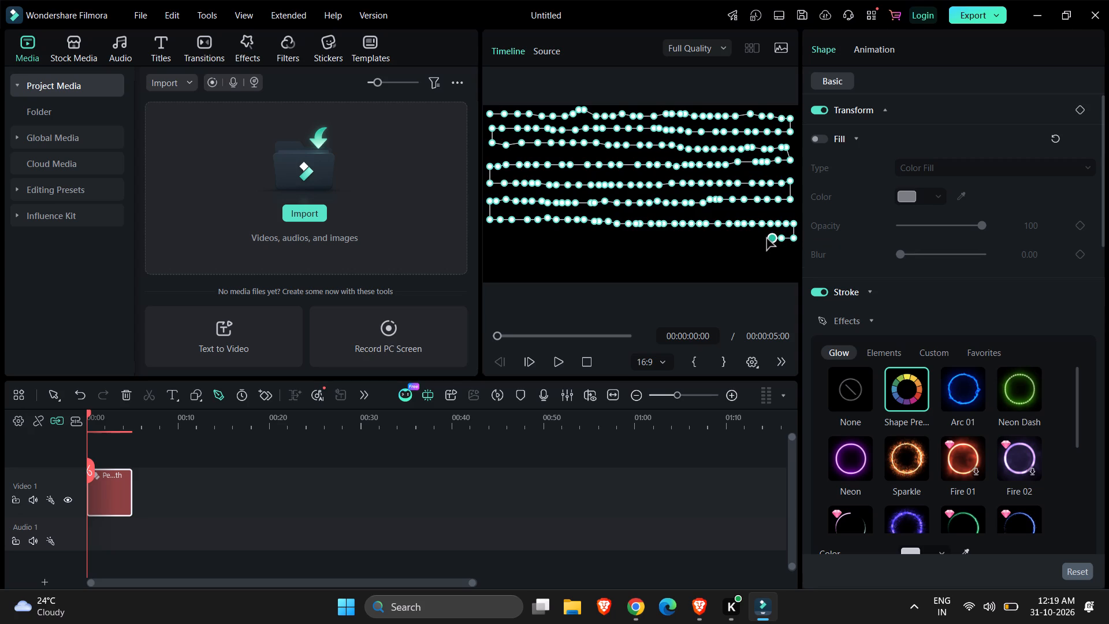
{"action": "left_click", "coordinate": [761, 240]}
{"action": "left_click", "coordinate": [751, 241]}
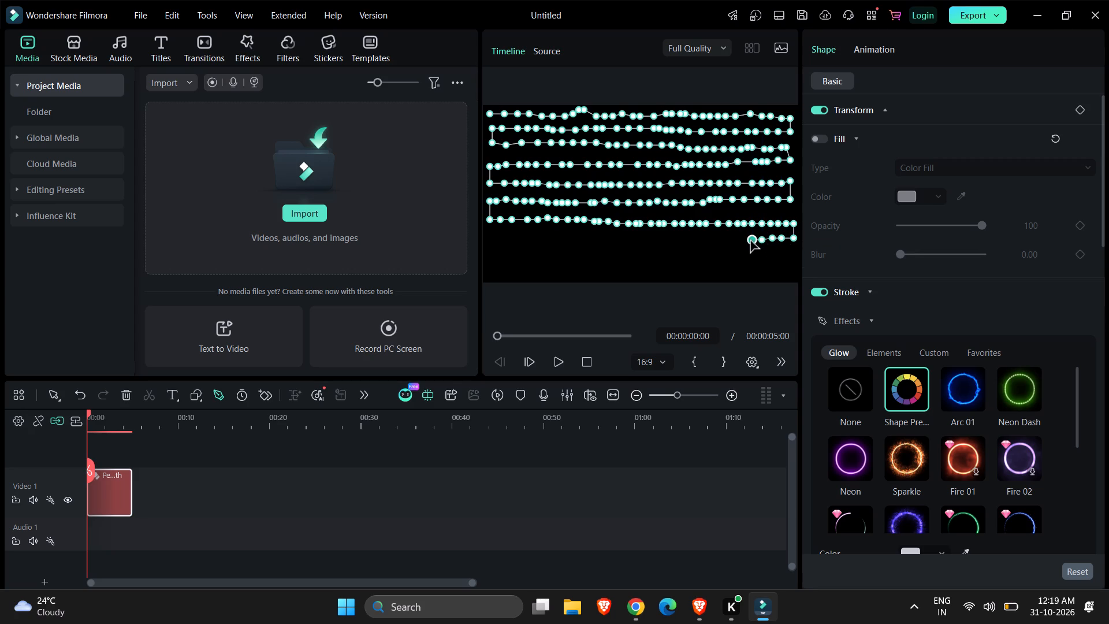
{"action": "left_click", "coordinate": [747, 241]}
{"action": "left_click", "coordinate": [741, 241]}
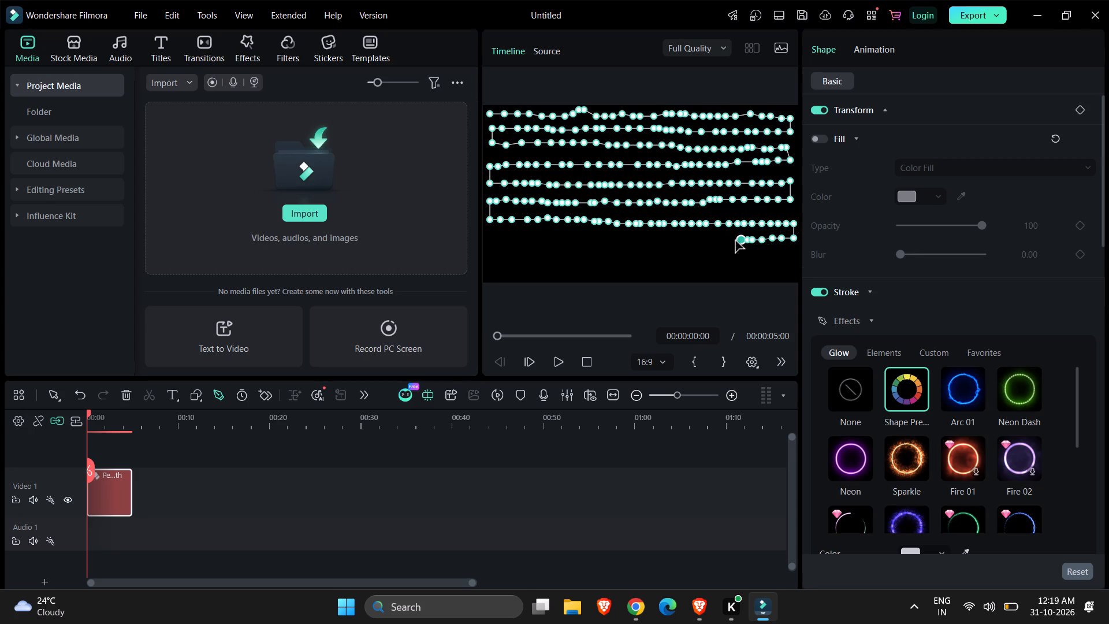
{"action": "left_click", "coordinate": [730, 241]}
{"action": "left_click", "coordinate": [726, 241]}
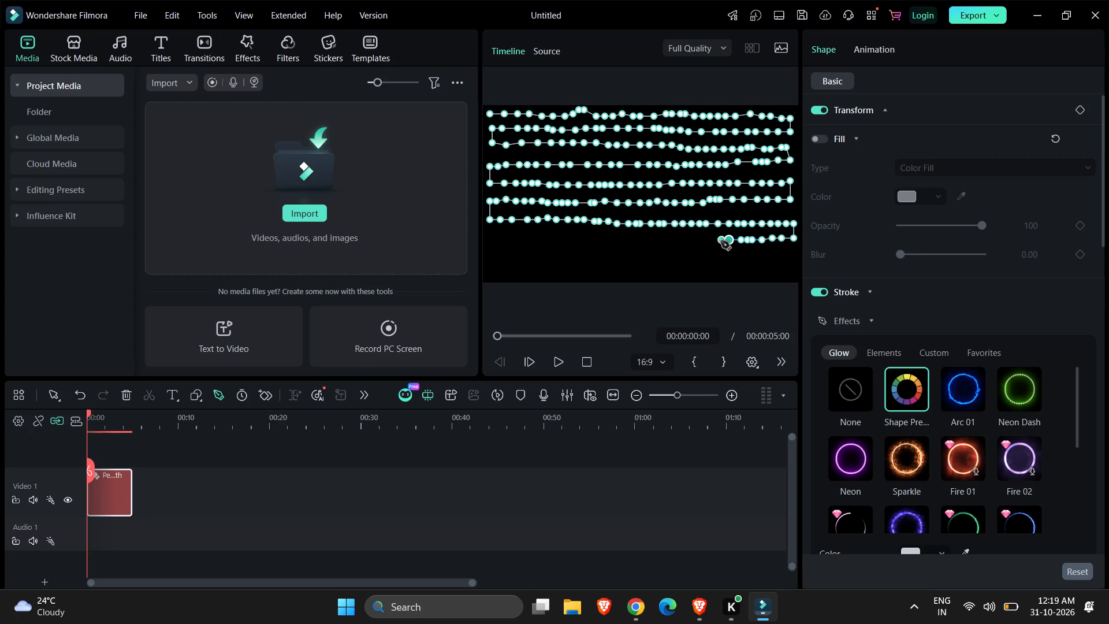
{"action": "left_click", "coordinate": [721, 241]}
{"action": "left_click", "coordinate": [715, 241]}
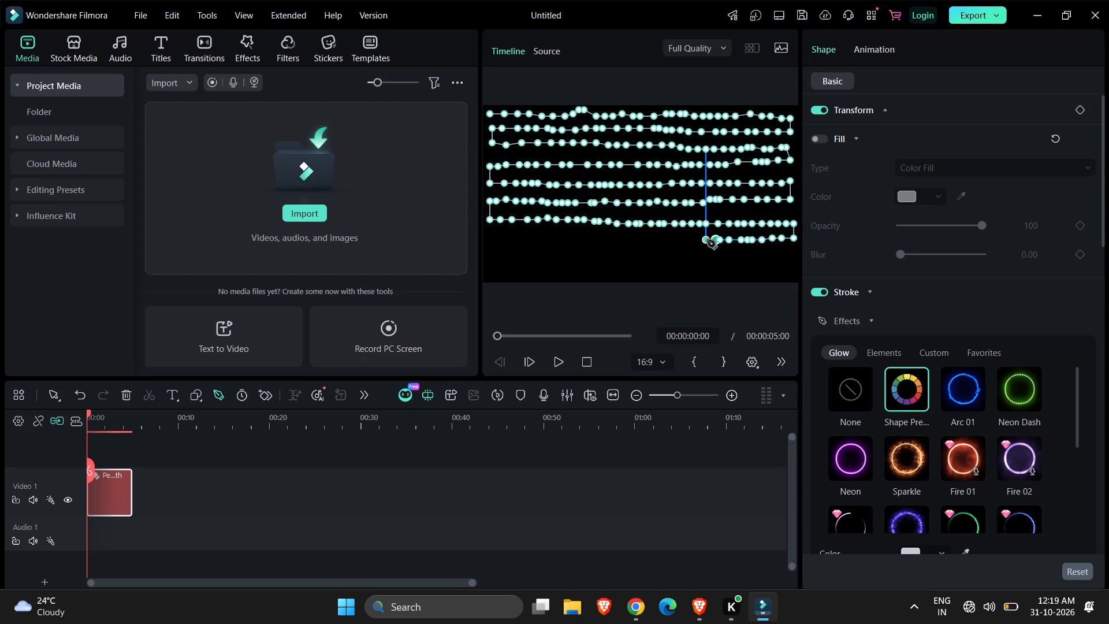
{"action": "left_click", "coordinate": [706, 240]}
{"action": "left_click", "coordinate": [698, 240]}
{"action": "left_click", "coordinate": [694, 240]}
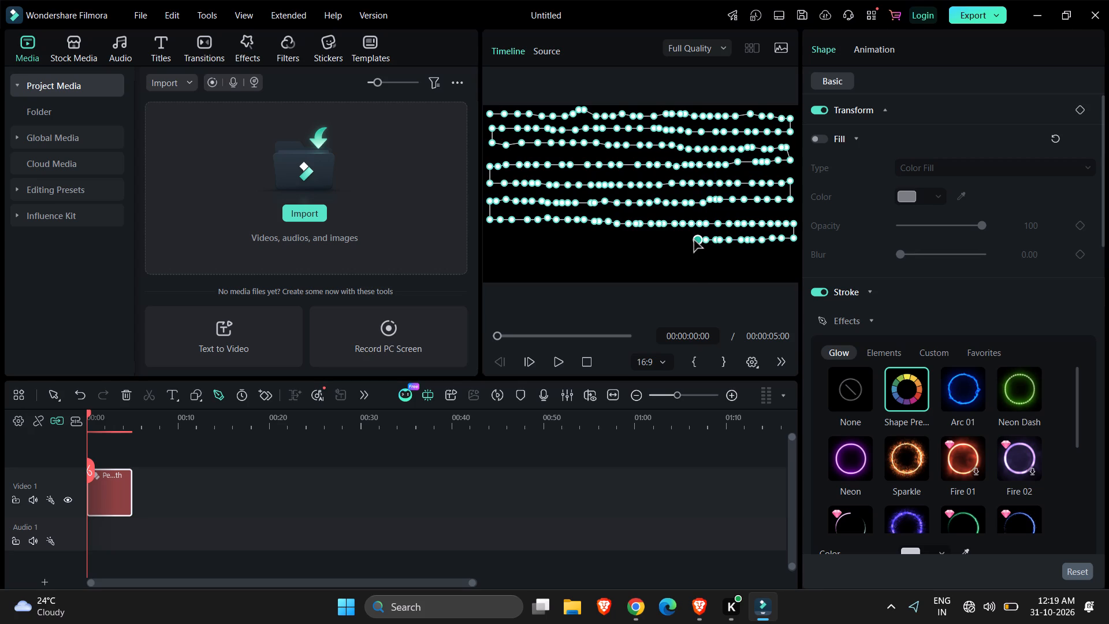
Continue the eighth row of closely spaced pen points leftward to about one third of the width from the frame's left edge.
{"action": "left_click", "coordinate": [689, 240]}
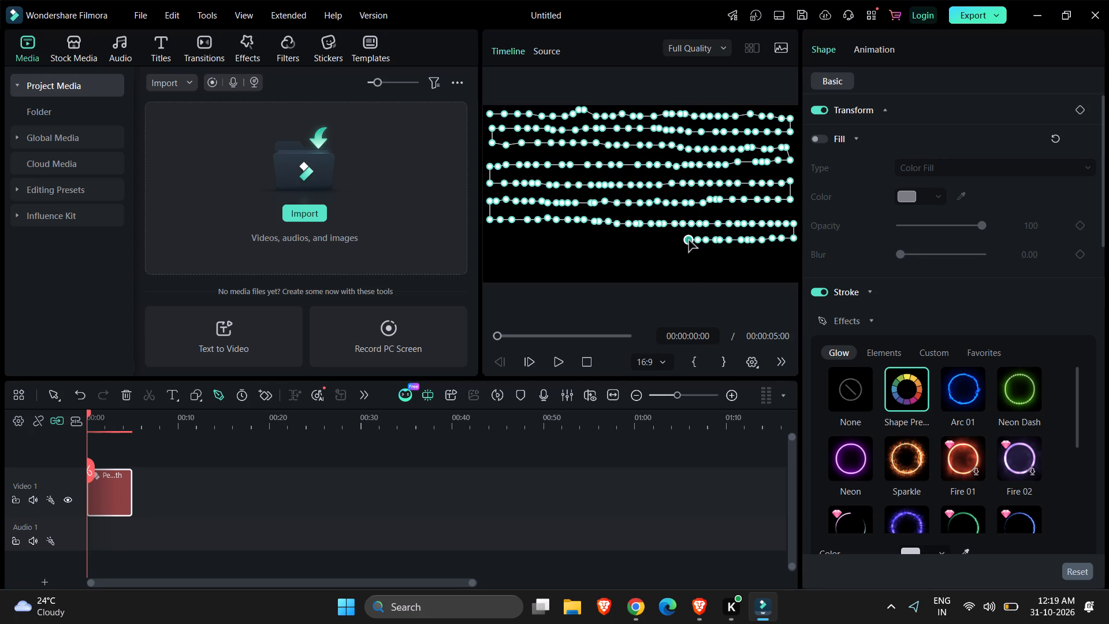
{"action": "left_click", "coordinate": [680, 241]}
{"action": "left_click", "coordinate": [673, 241]}
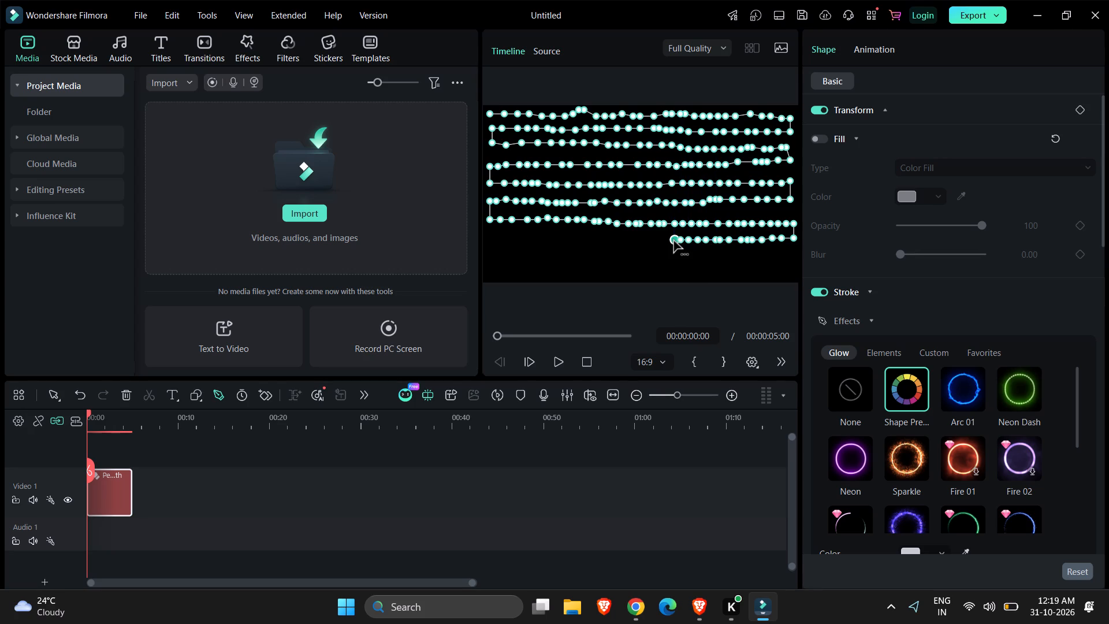
{"action": "left_click", "coordinate": [664, 241]}
{"action": "left_click", "coordinate": [655, 241]}
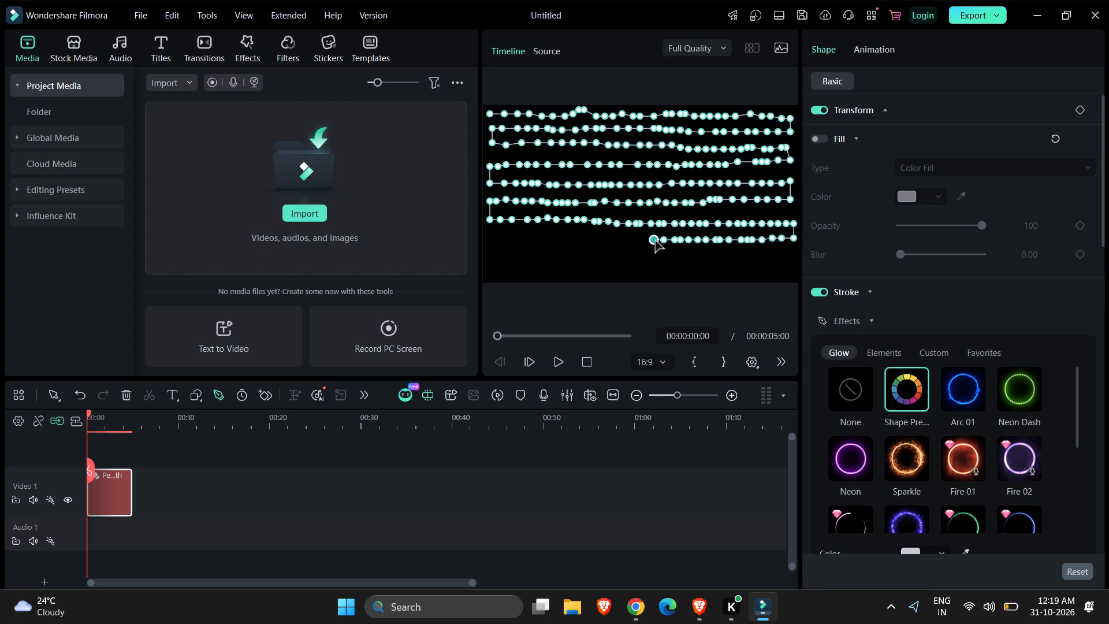
{"action": "left_click", "coordinate": [644, 241]}
{"action": "left_click", "coordinate": [633, 241]}
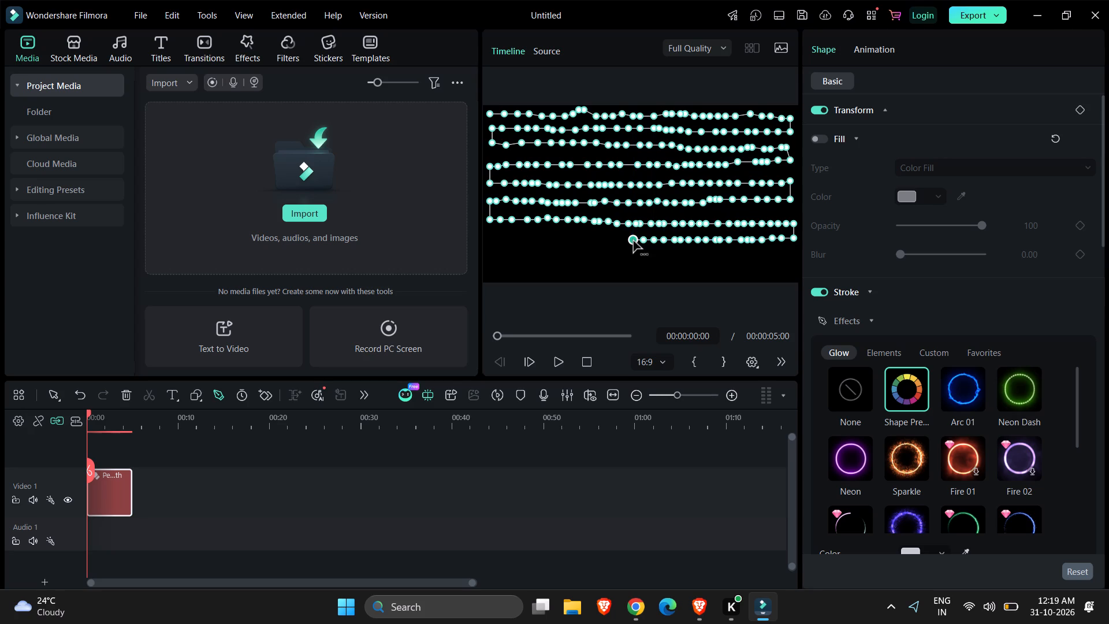
{"action": "left_click", "coordinate": [620, 242]}
{"action": "left_click", "coordinate": [614, 242]}
{"action": "left_click", "coordinate": [610, 242]}
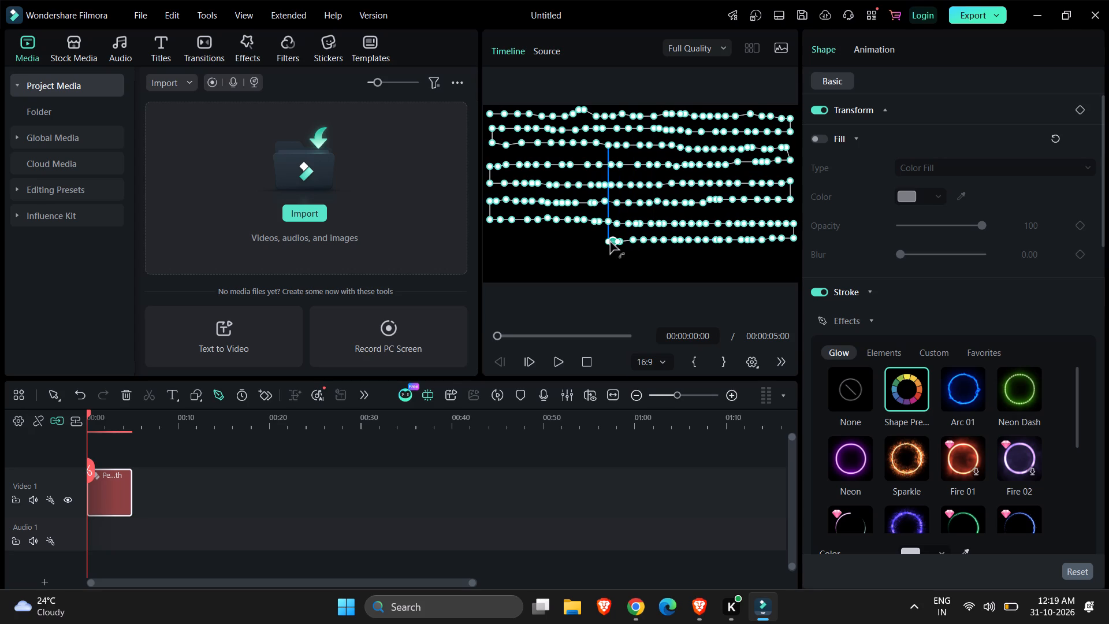
{"action": "left_click", "coordinate": [602, 242]}
{"action": "left_click", "coordinate": [597, 242]}
{"action": "left_click", "coordinate": [594, 242]}
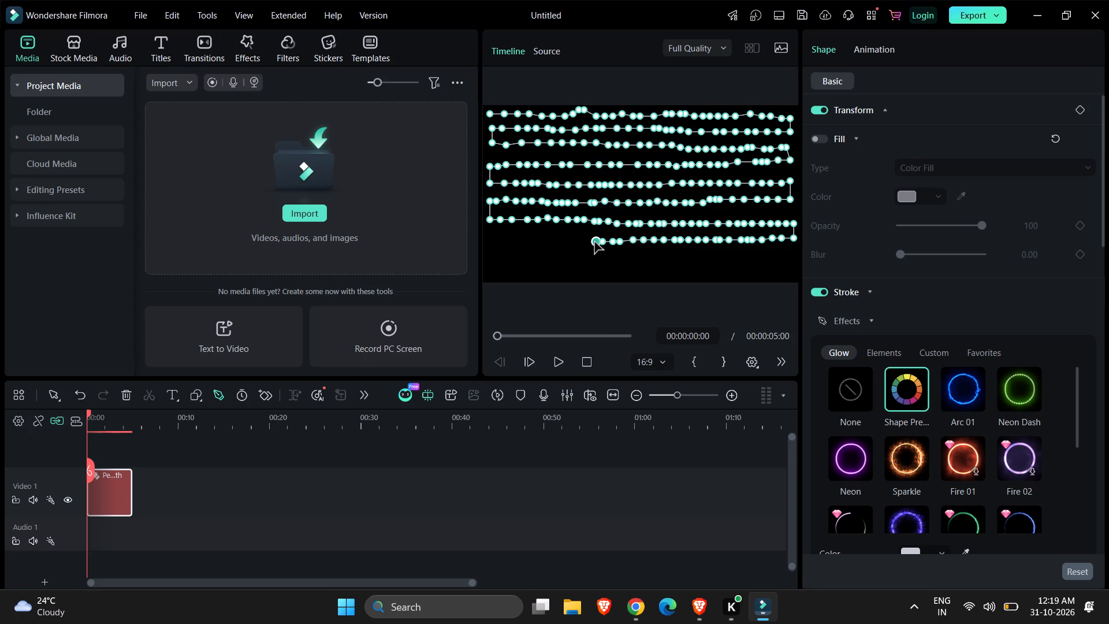
{"action": "left_click", "coordinate": [591, 242]}
{"action": "left_click", "coordinate": [582, 242]}
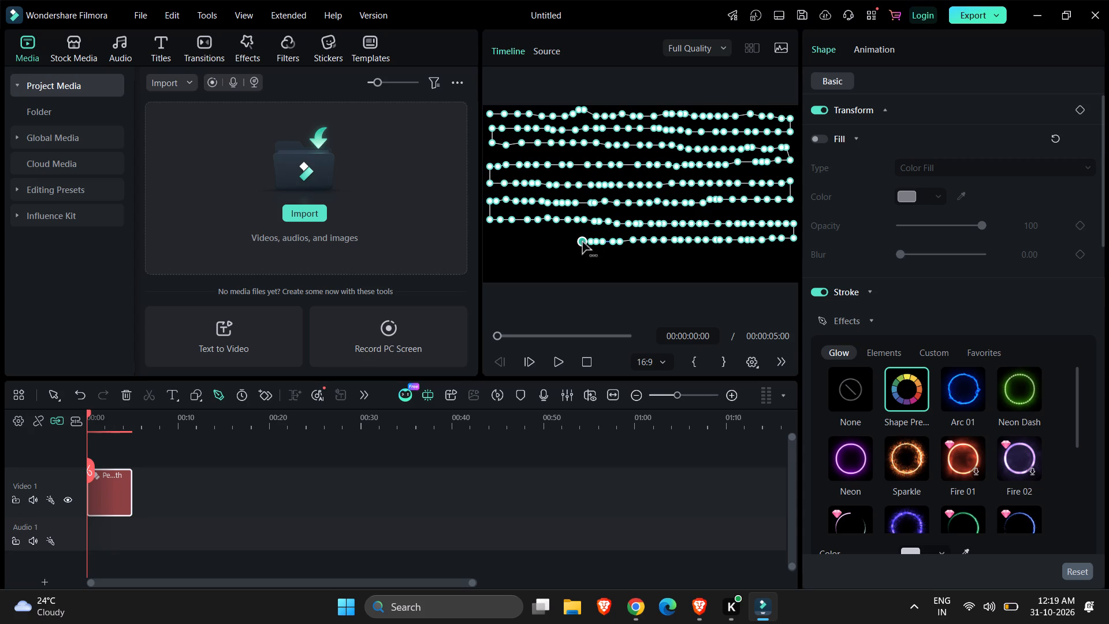
Extend the eighth row of closely spaced pen path points leftward to the frame's left edge.
{"action": "left_click", "coordinate": [576, 242]}
{"action": "left_click", "coordinate": [567, 242]}
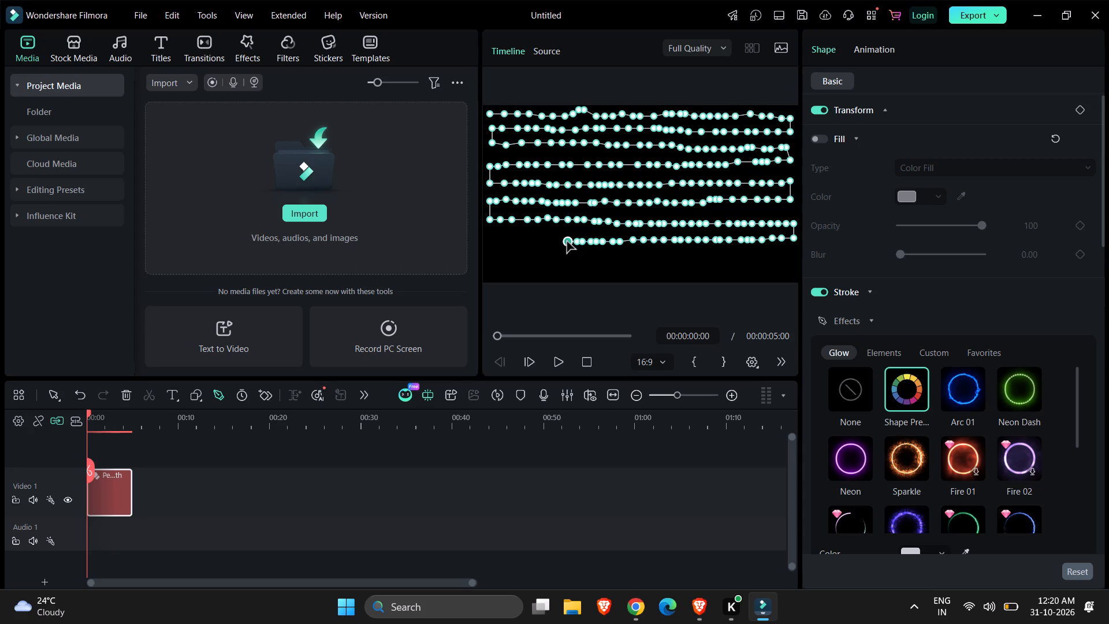
{"action": "left_click", "coordinate": [567, 242]}
{"action": "left_click", "coordinate": [559, 242]}
{"action": "left_click", "coordinate": [559, 242]}
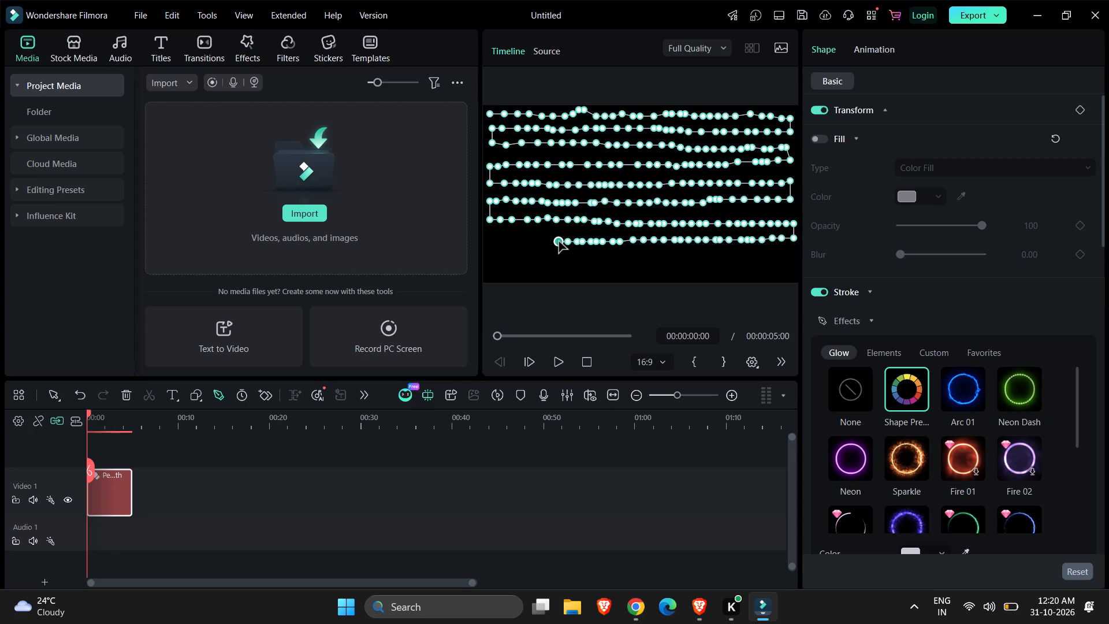
{"action": "left_click", "coordinate": [552, 241]}
{"action": "left_click", "coordinate": [550, 241]}
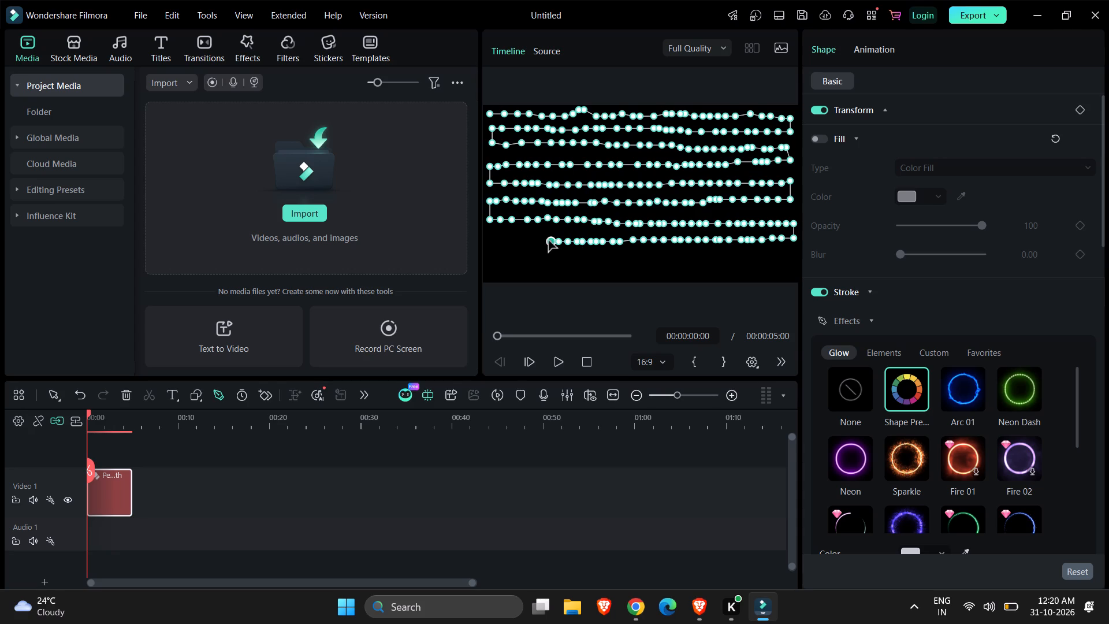
{"action": "left_click", "coordinate": [541, 239]}
{"action": "left_click", "coordinate": [533, 240]}
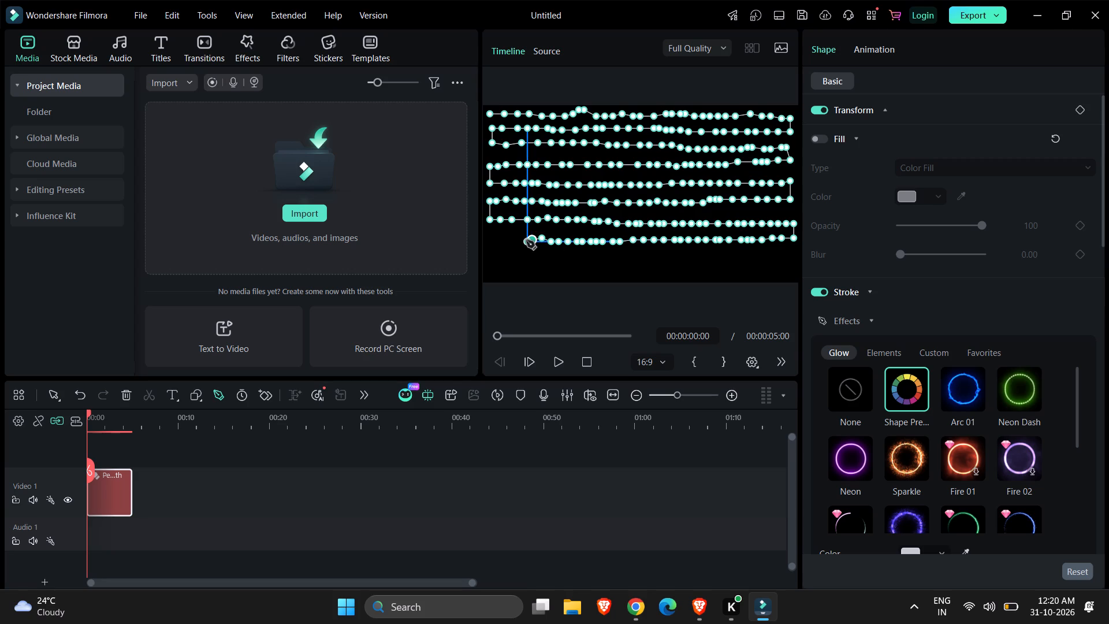
{"action": "left_click", "coordinate": [526, 240]}
{"action": "left_click", "coordinate": [515, 240]}
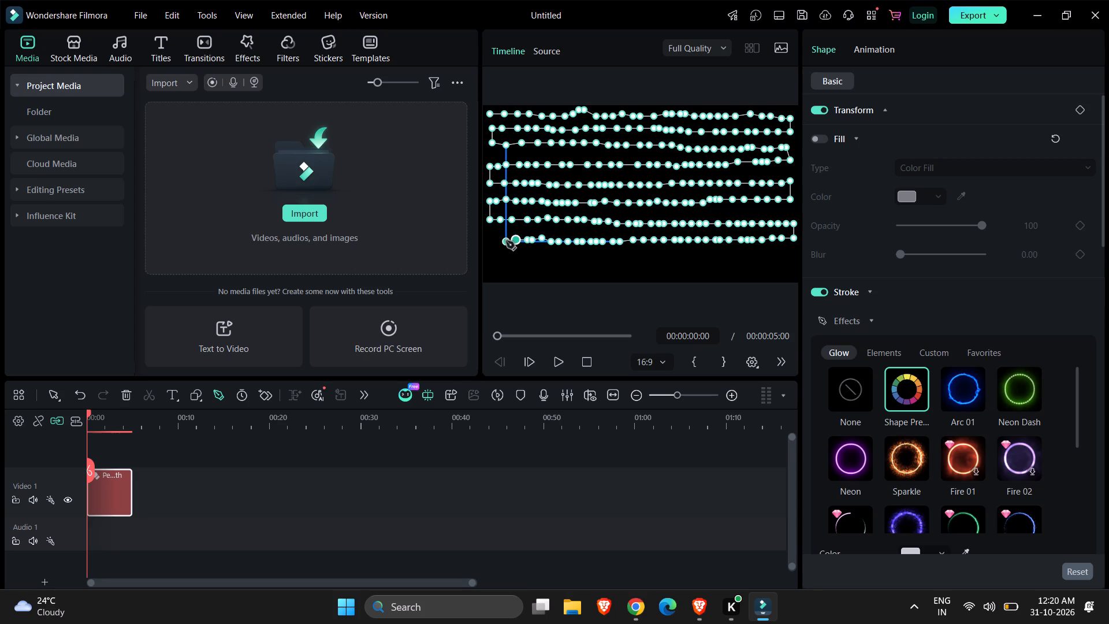
{"action": "left_click", "coordinate": [506, 241]}
{"action": "left_click", "coordinate": [496, 239]}
{"action": "left_click", "coordinate": [490, 239]}
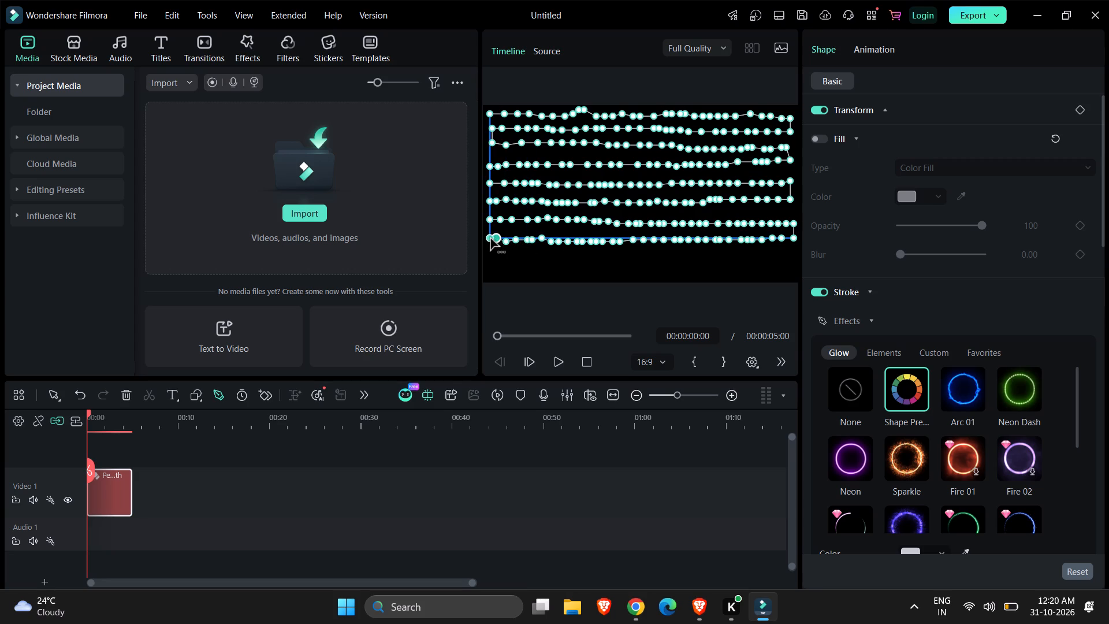
Turn the pen path slightly down at the frame's left edge and run a gently dipping ninth row rightward across about 40% of the width.
{"action": "left_click", "coordinate": [491, 255]}
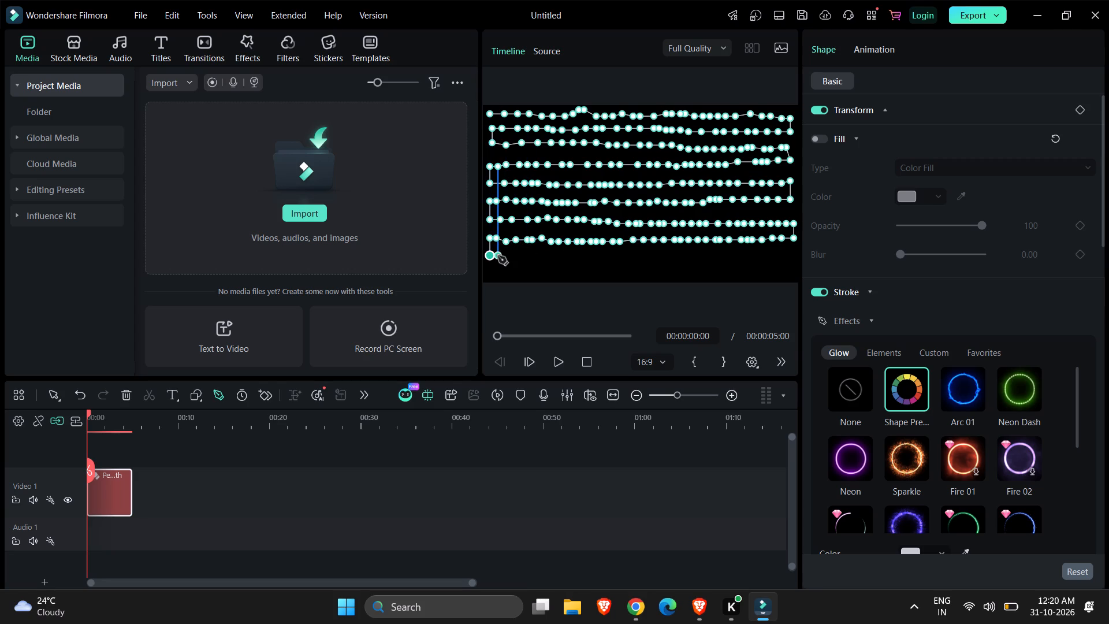
{"action": "left_click", "coordinate": [498, 256]}
{"action": "left_click", "coordinate": [509, 256]}
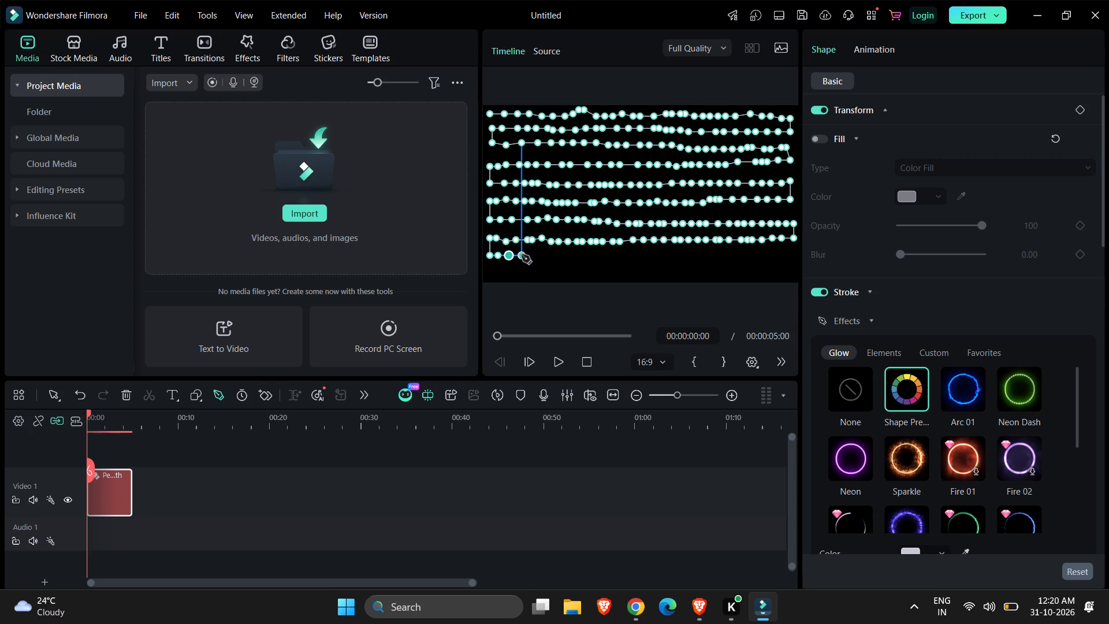
{"action": "left_click_drag", "start_coordinate": [522, 255], "coordinate": [529, 255]}
{"action": "left_click", "coordinate": [529, 255]}
{"action": "left_click", "coordinate": [539, 255]}
{"action": "left_click_drag", "start_coordinate": [549, 256], "coordinate": [557, 256]}
{"action": "left_click", "coordinate": [557, 256]}
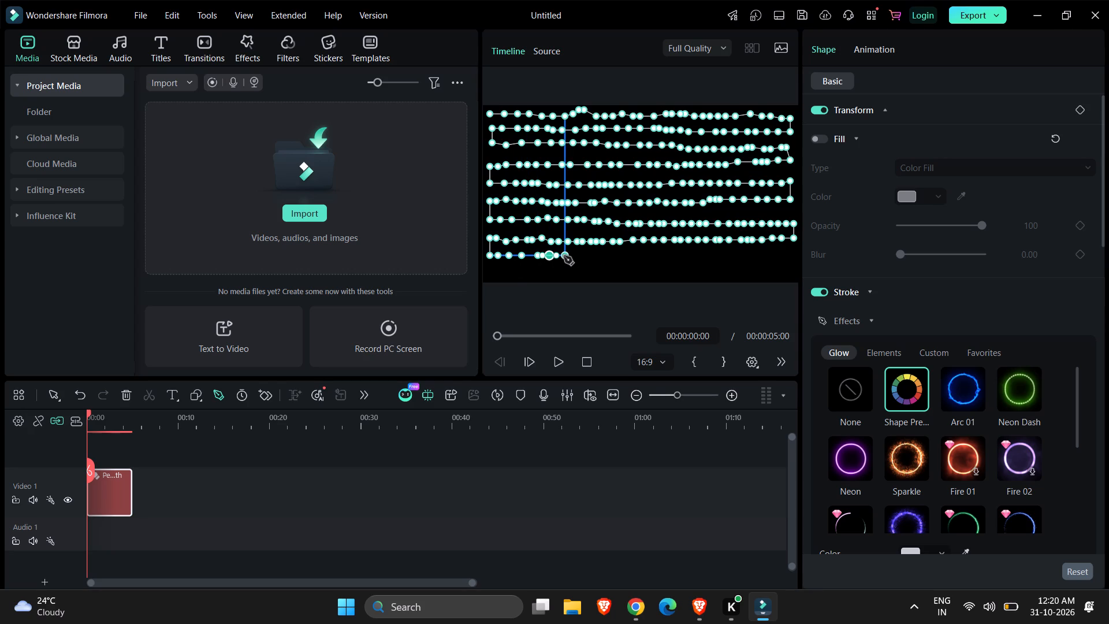
{"action": "left_click", "coordinate": [564, 257]}
{"action": "left_click", "coordinate": [577, 261]}
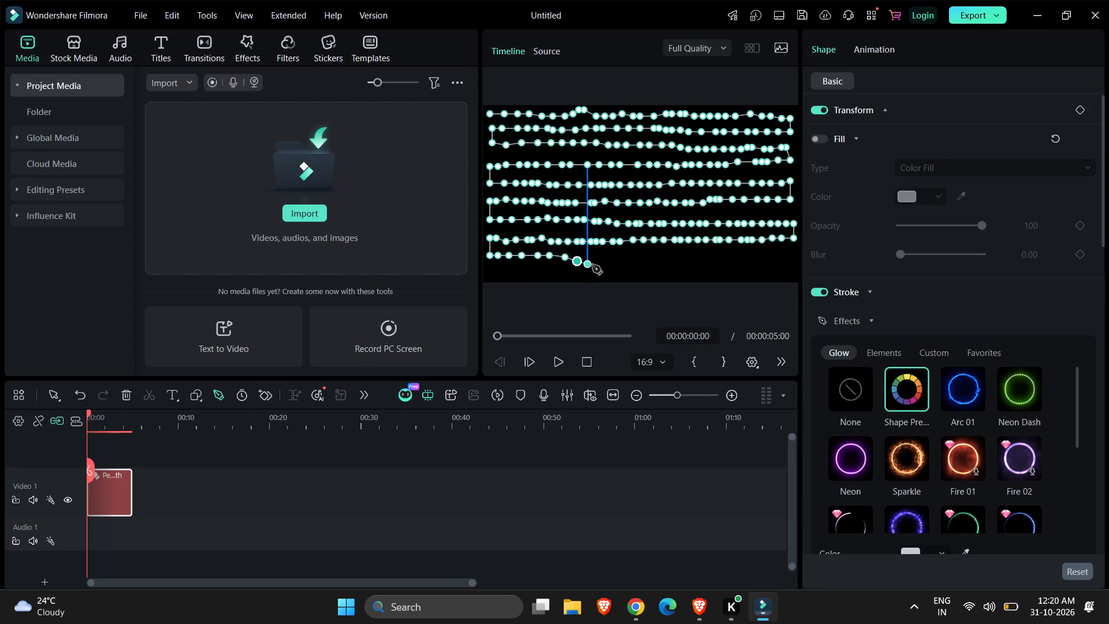
{"action": "left_click", "coordinate": [592, 265]}
{"action": "left_click", "coordinate": [602, 266]}
{"action": "left_click", "coordinate": [610, 267]}
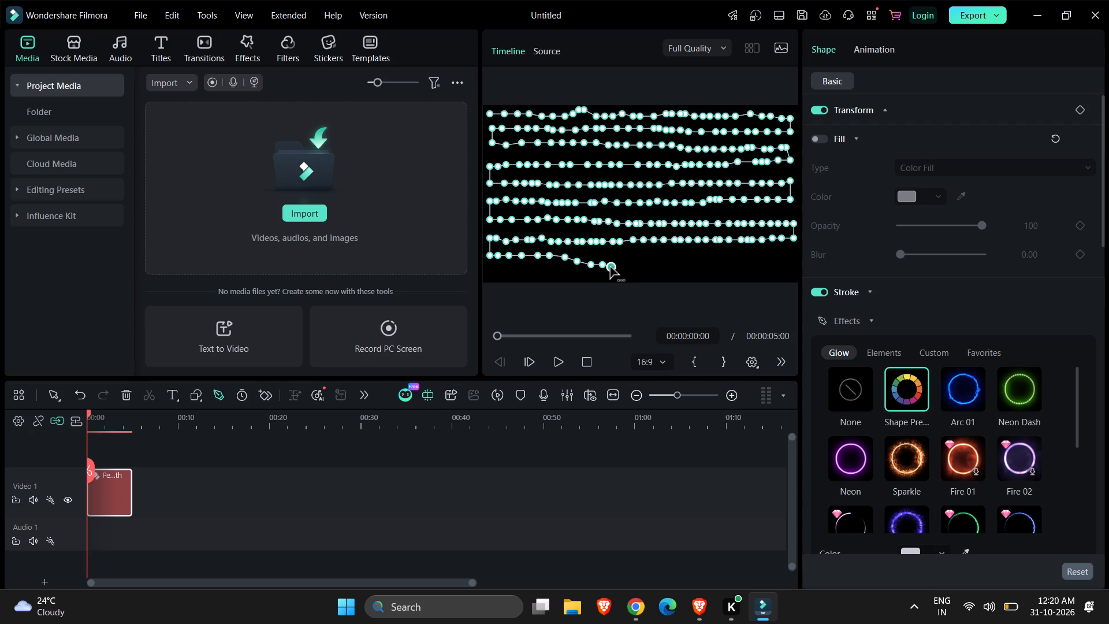
Continue the ninth row of closely spaced pen points rightward, rising slightly, to nearly three quarters of the frame's width.
{"action": "left_click", "coordinate": [623, 267]}
{"action": "left_click", "coordinate": [634, 265]}
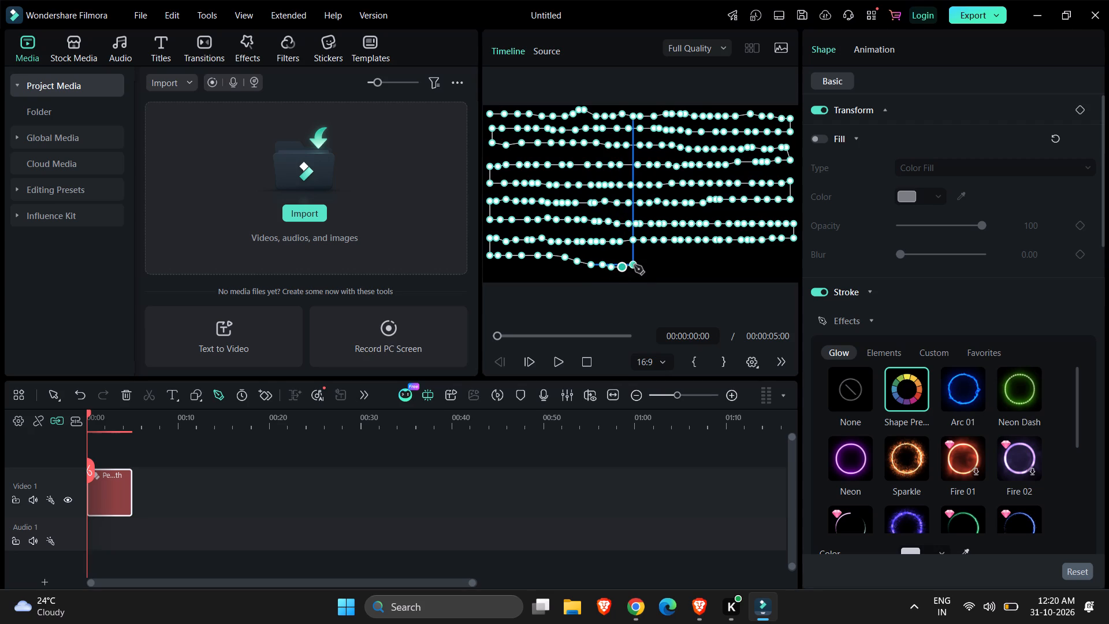
{"action": "left_click", "coordinate": [646, 263]}
{"action": "left_click", "coordinate": [653, 263]}
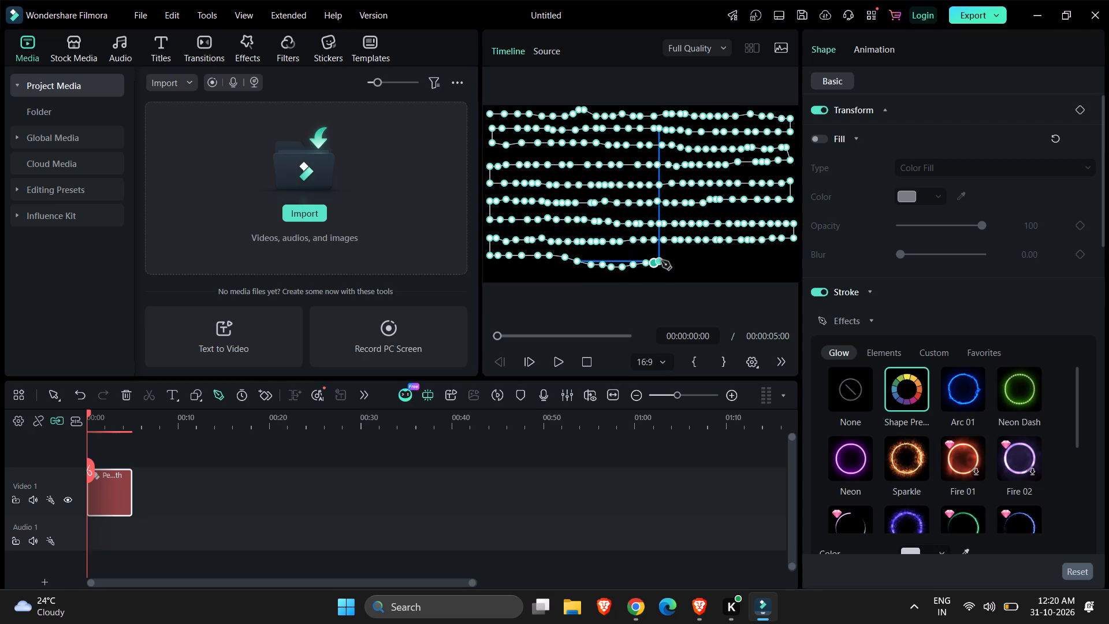
{"action": "left_click", "coordinate": [661, 261]}
{"action": "left_click", "coordinate": [665, 260]}
{"action": "left_click", "coordinate": [669, 260]}
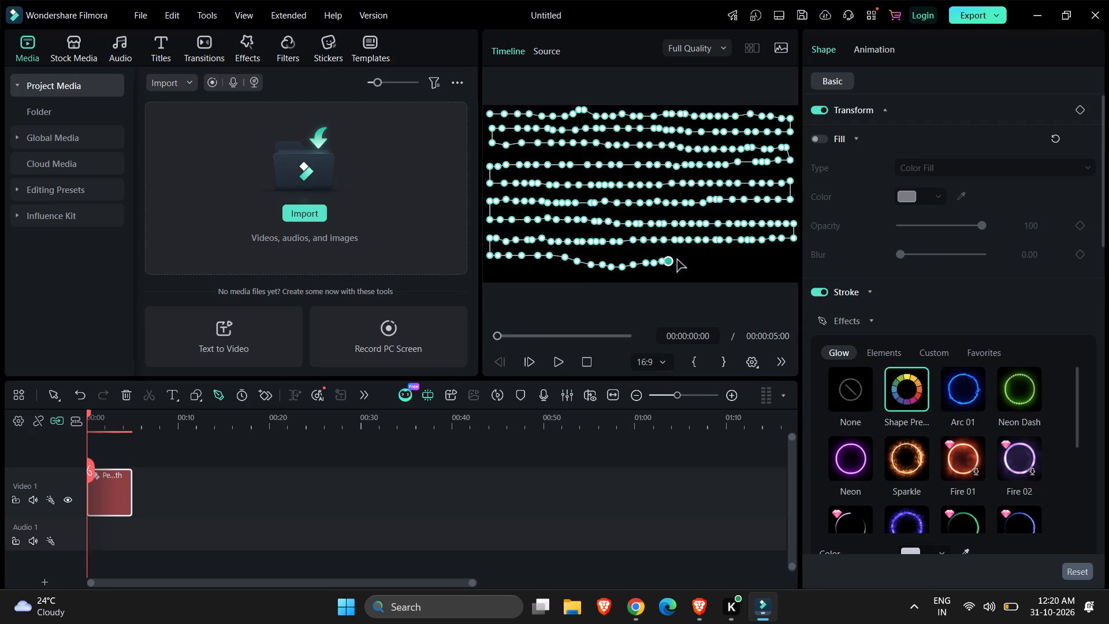
{"action": "left_click", "coordinate": [678, 260]}
{"action": "left_click", "coordinate": [690, 259]}
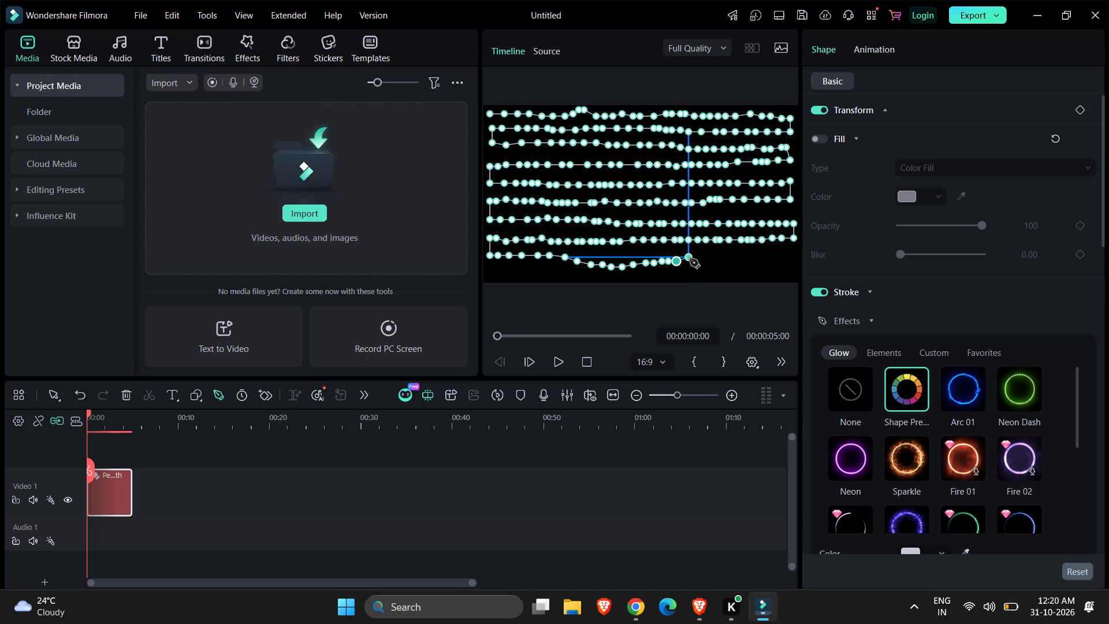
{"action": "left_click", "coordinate": [701, 259]}
{"action": "left_click", "coordinate": [713, 260]}
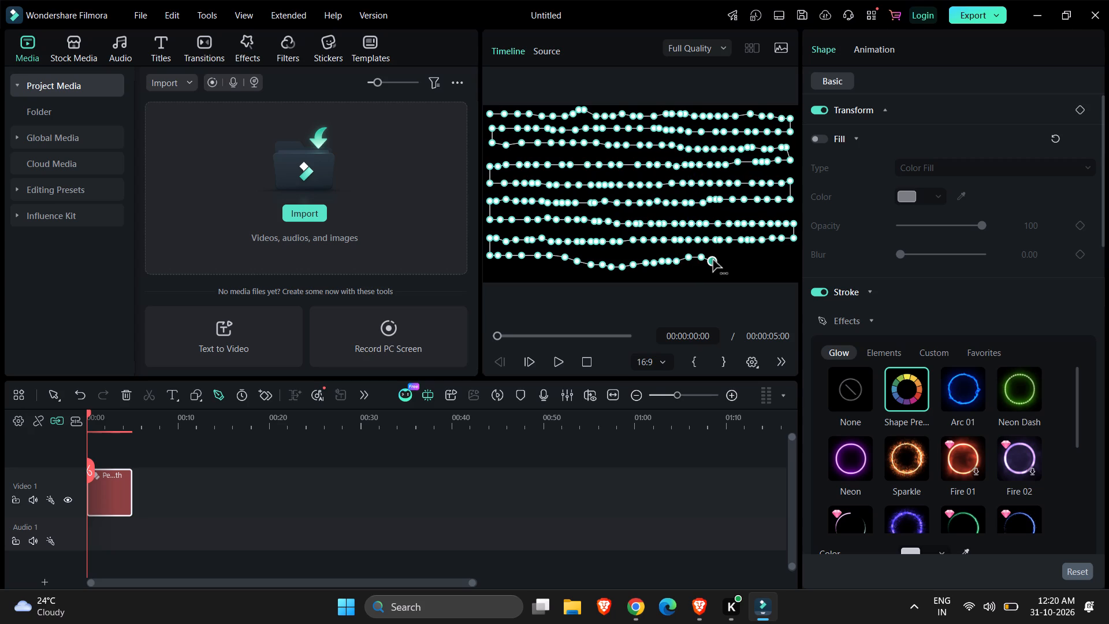
Extend the ninth row of pen points to the frame's right edge and finish the pen path.
{"action": "left_click", "coordinate": [720, 260]}
{"action": "left_click", "coordinate": [734, 260]}
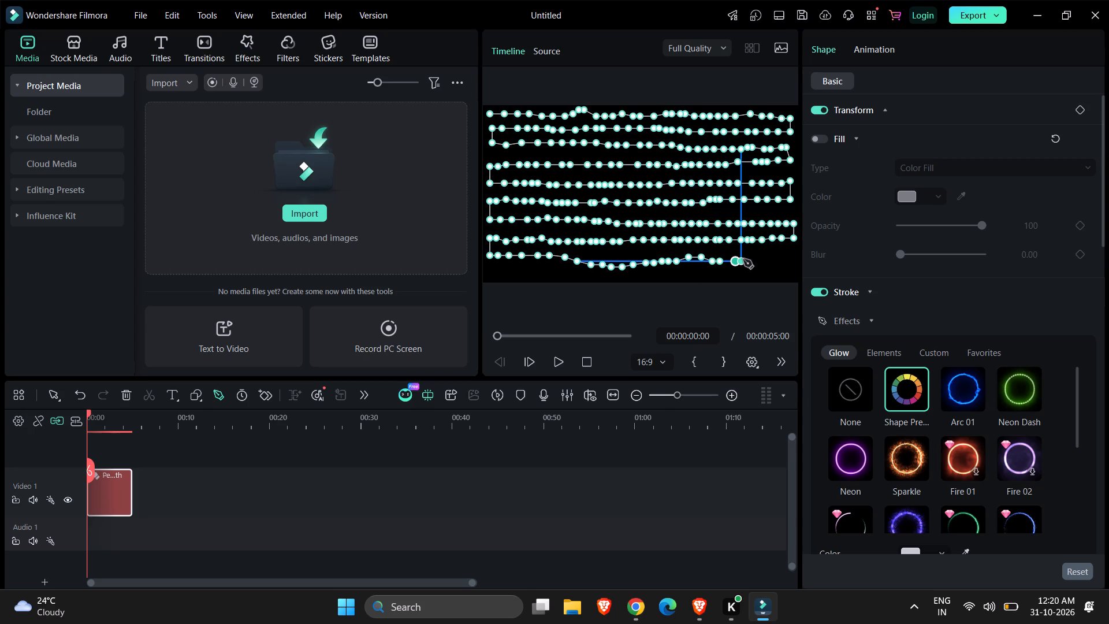
{"action": "left_click", "coordinate": [743, 259]}
{"action": "left_click", "coordinate": [751, 259]}
{"action": "left_click", "coordinate": [758, 260]}
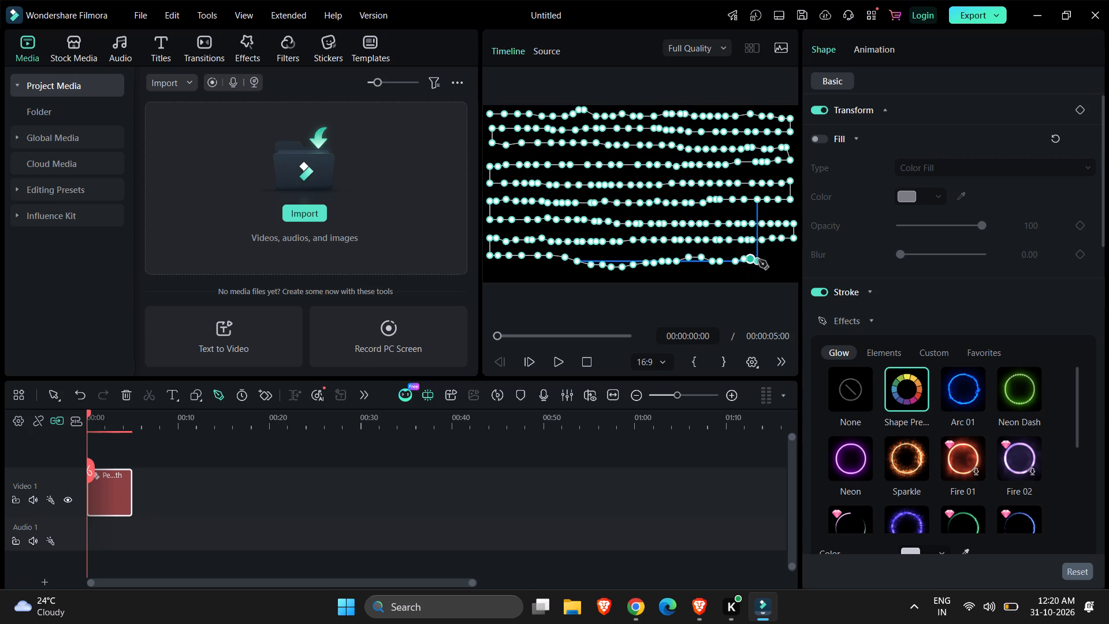
{"action": "left_click", "coordinate": [765, 260]}
{"action": "left_click", "coordinate": [776, 260]}
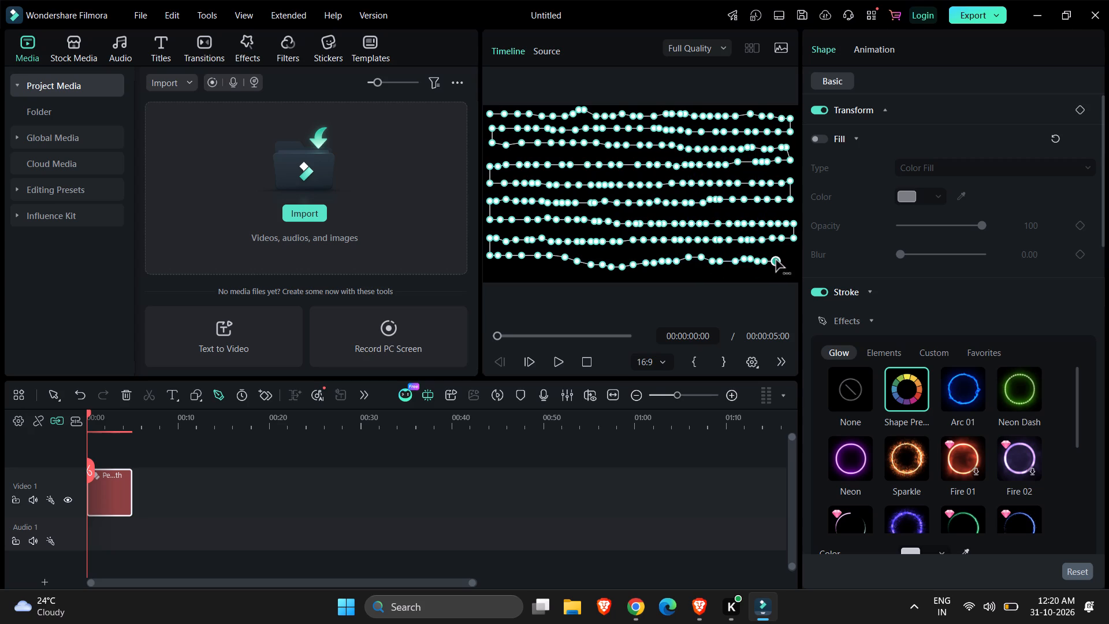
{"action": "left_click", "coordinate": [787, 259]}
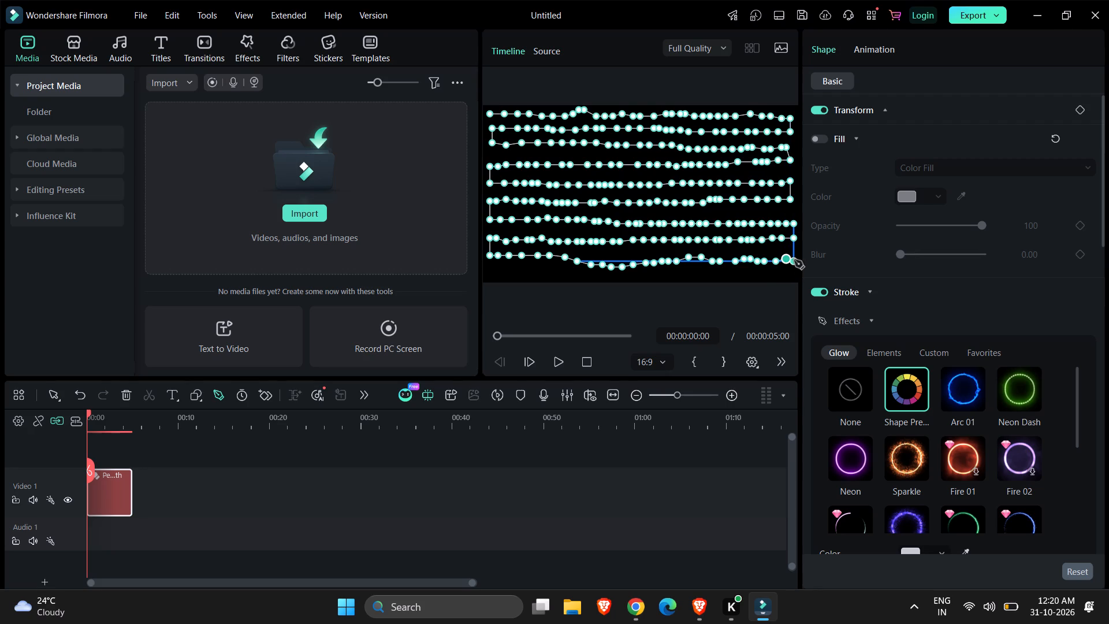
{"action": "left_click", "coordinate": [794, 260]}
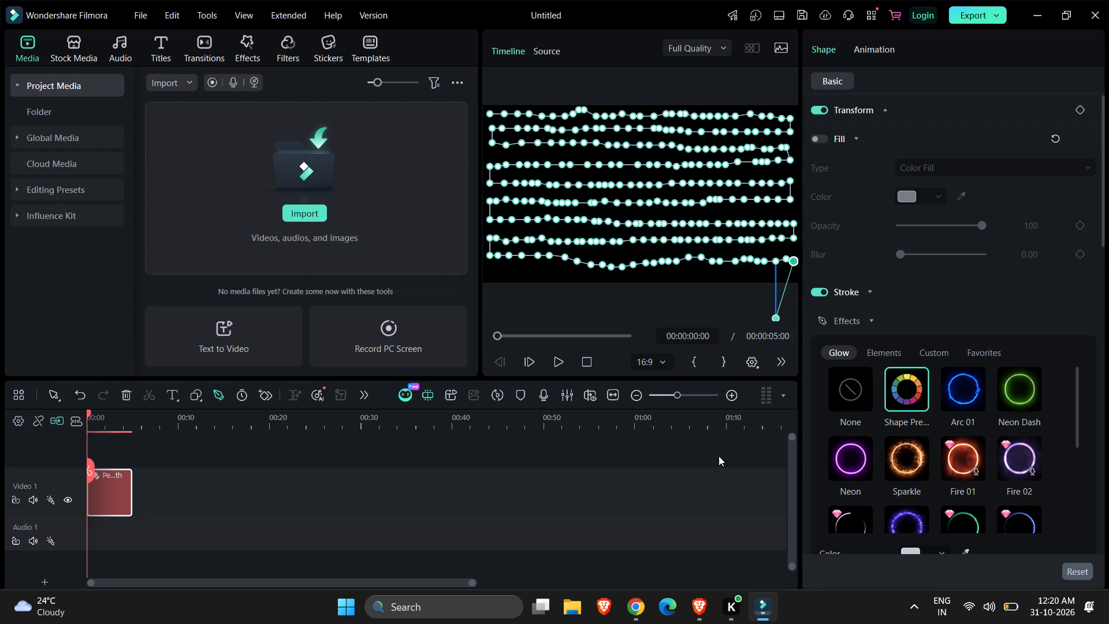
{"action": "left_click", "coordinate": [715, 467]}
{"action": "left_click", "coordinate": [719, 212]}
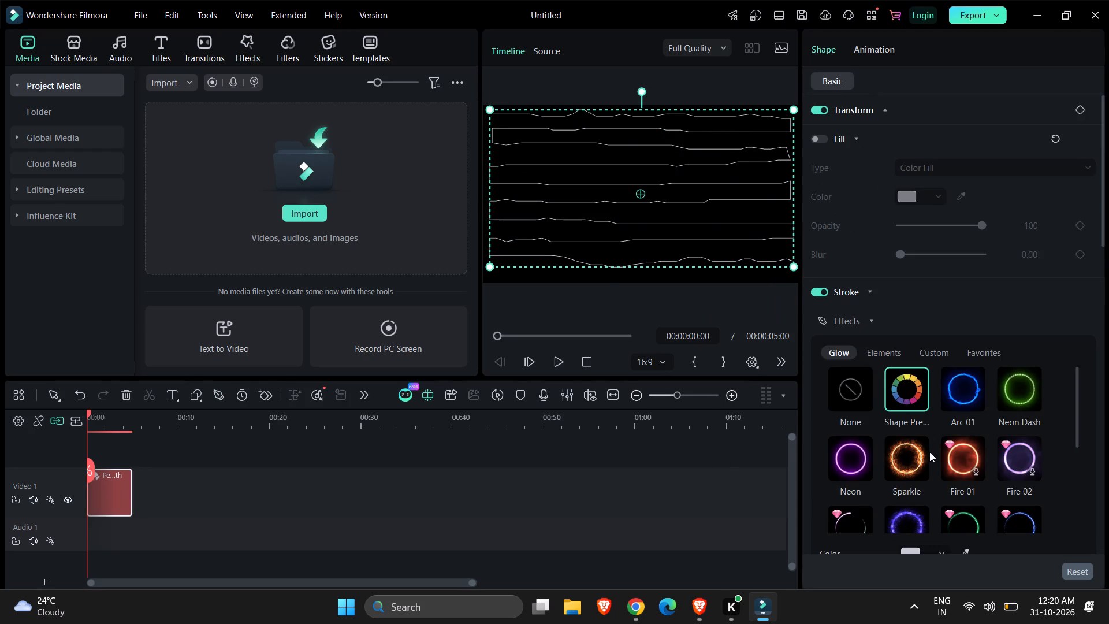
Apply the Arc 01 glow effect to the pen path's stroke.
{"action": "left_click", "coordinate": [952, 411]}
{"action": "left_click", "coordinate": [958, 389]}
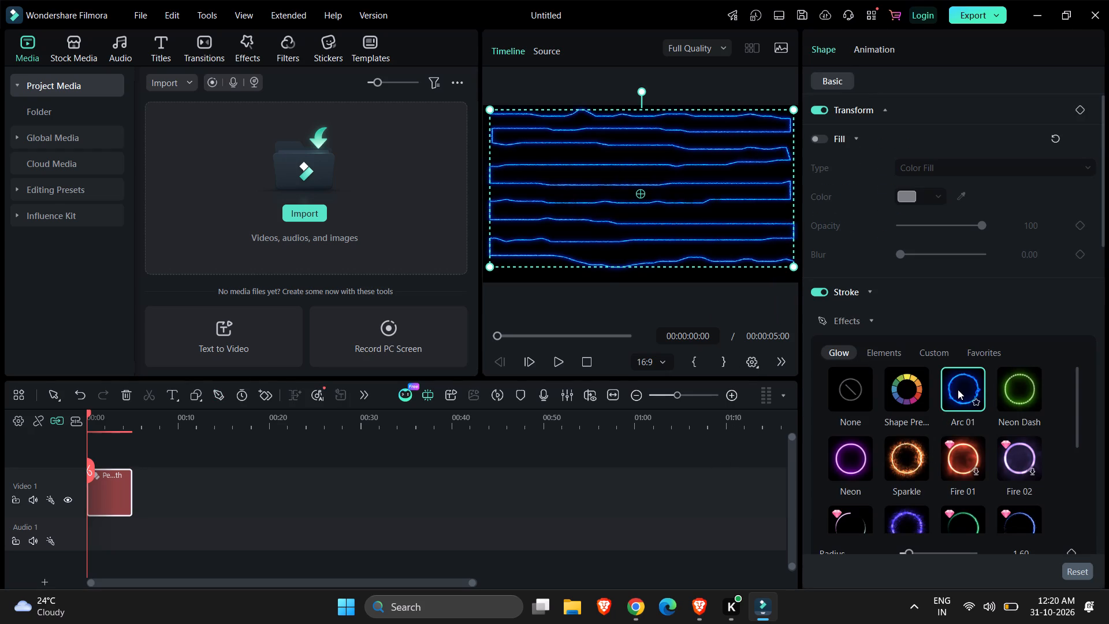
Apply the Neon glow effect to the pen path's stroke.
{"action": "left_click", "coordinate": [842, 462]}
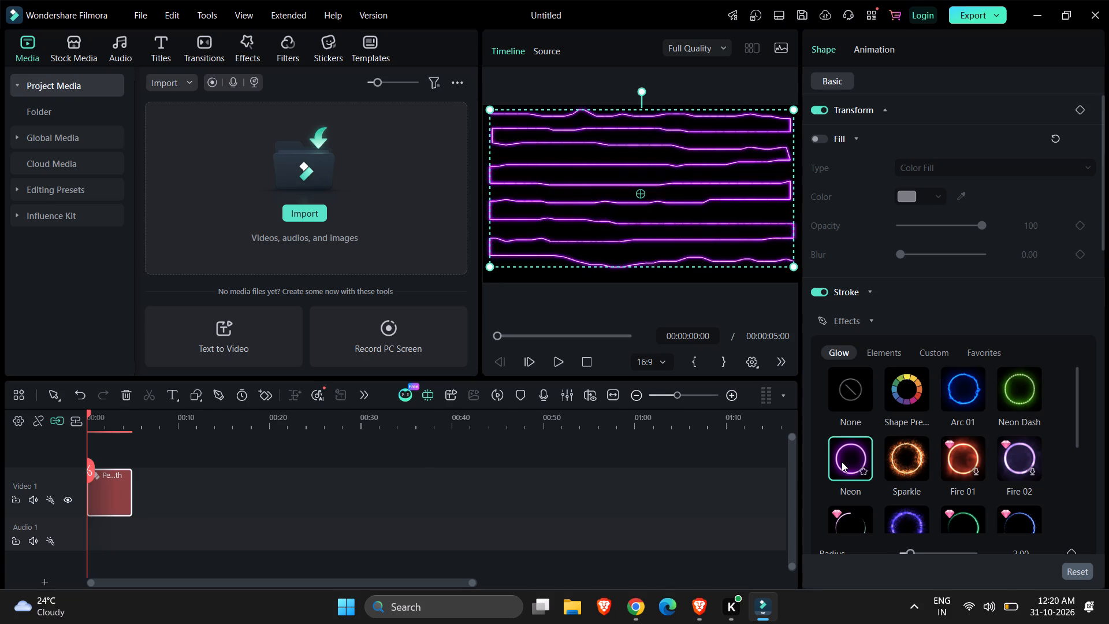
{"action": "scroll", "coordinate": [426, 474], "scroll_direction": "right", "scroll_amount": 1}
Start a second pen path at 00:00:05:00, curving up from the frame's lower-left corner to about a quarter of its height.
{"action": "left_click_drag", "start_coordinate": [92, 469], "coordinate": [145, 451]}
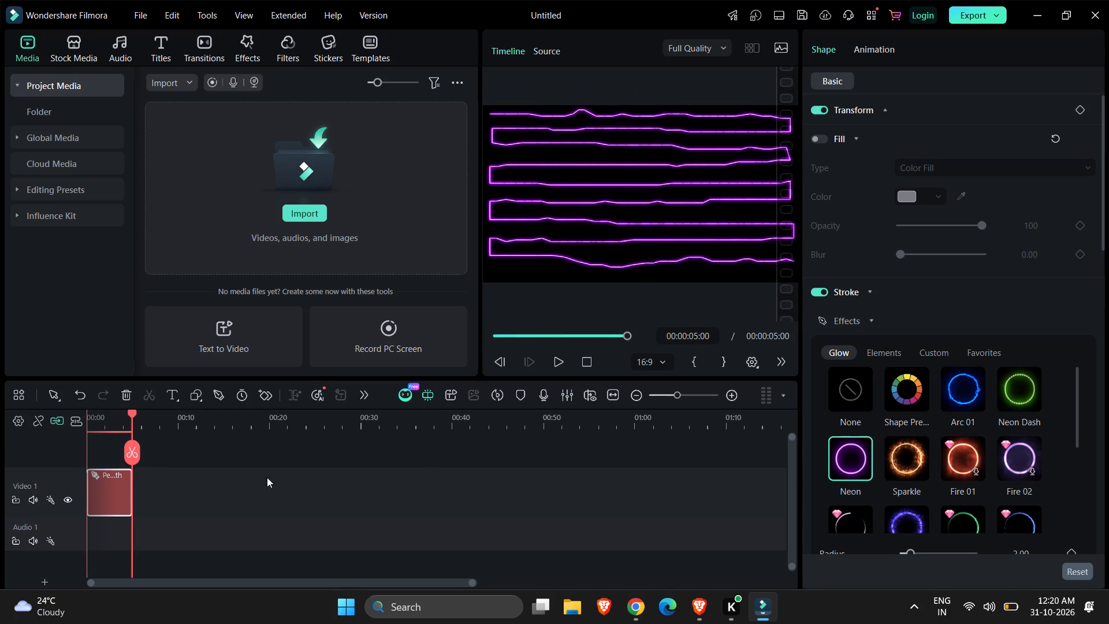
{"action": "left_click", "coordinate": [221, 396]}
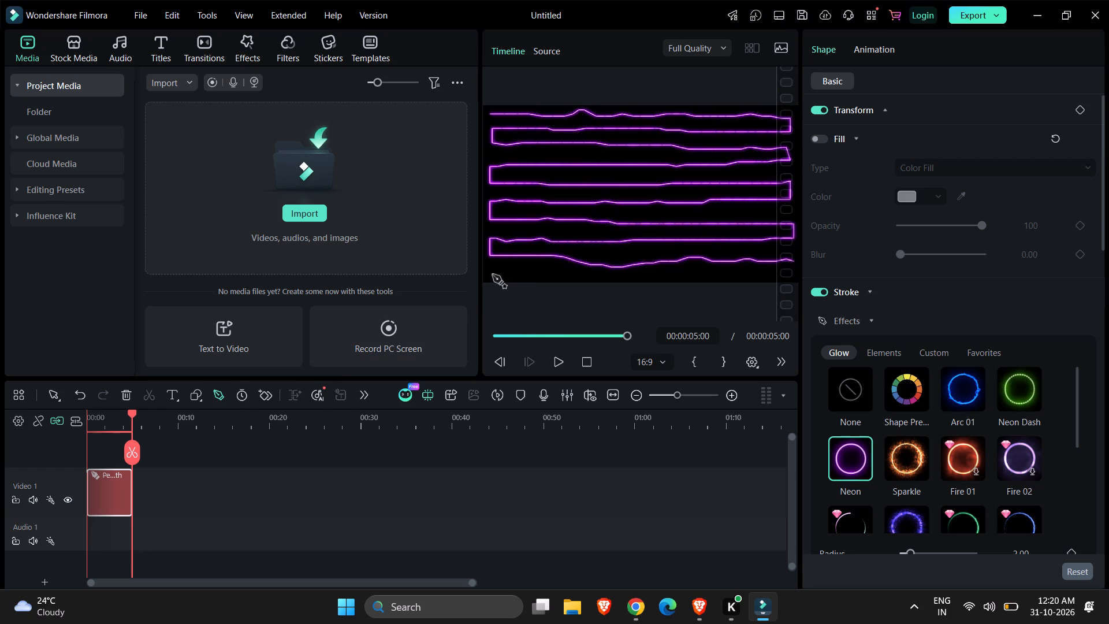
{"action": "left_click", "coordinate": [493, 275]}
{"action": "left_click", "coordinate": [504, 266]}
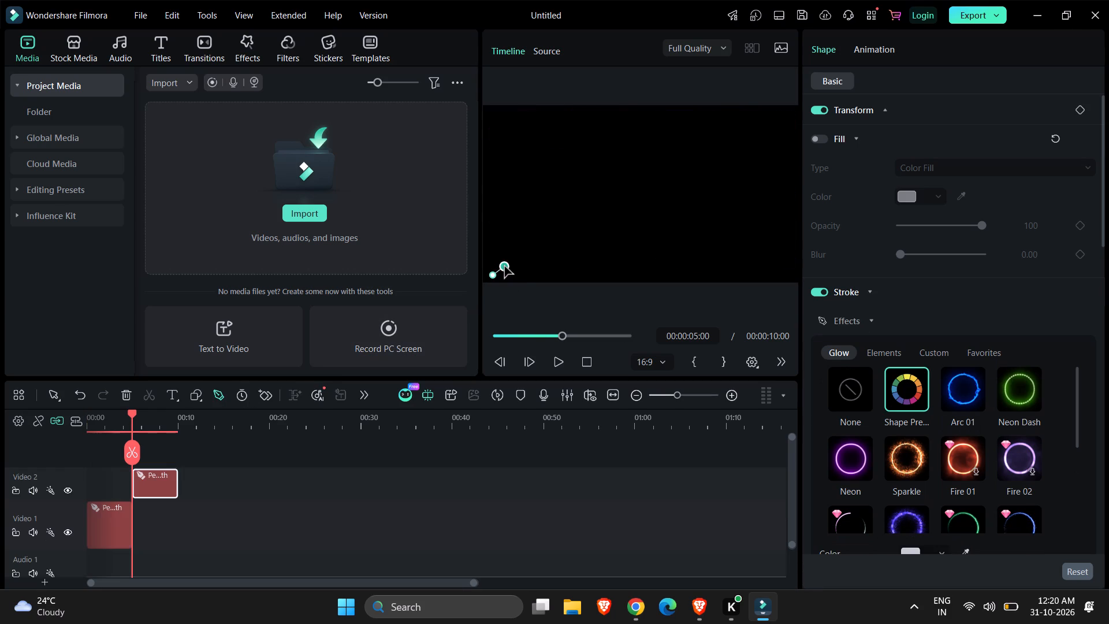
{"action": "left_click", "coordinate": [515, 258]}
{"action": "left_click", "coordinate": [527, 247]}
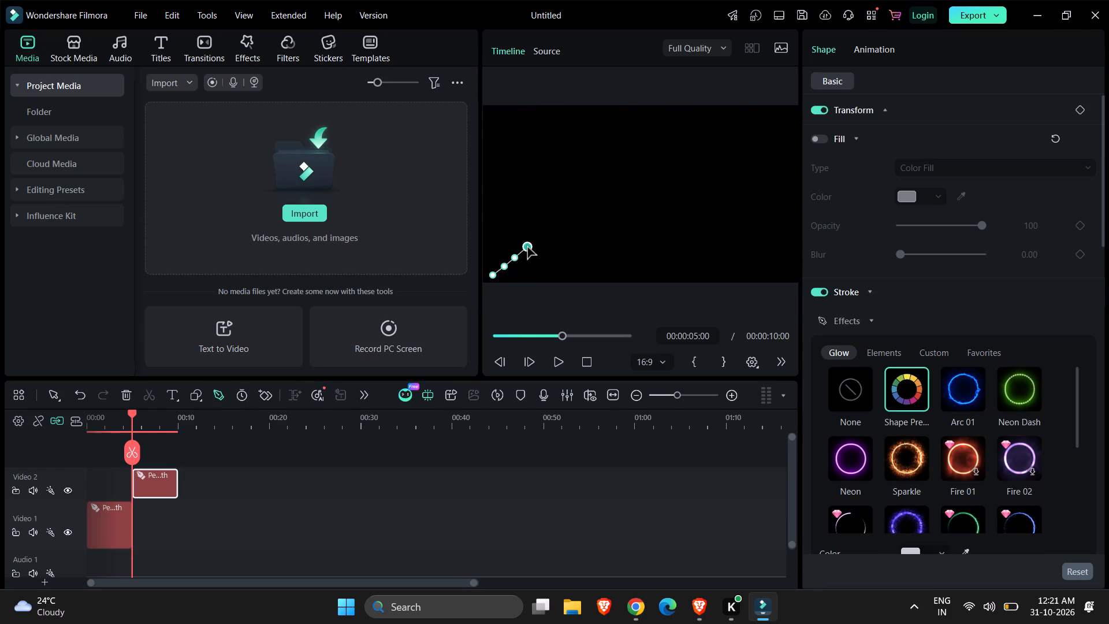
{"action": "left_click", "coordinate": [540, 241]}
{"action": "left_click", "coordinate": [554, 238]}
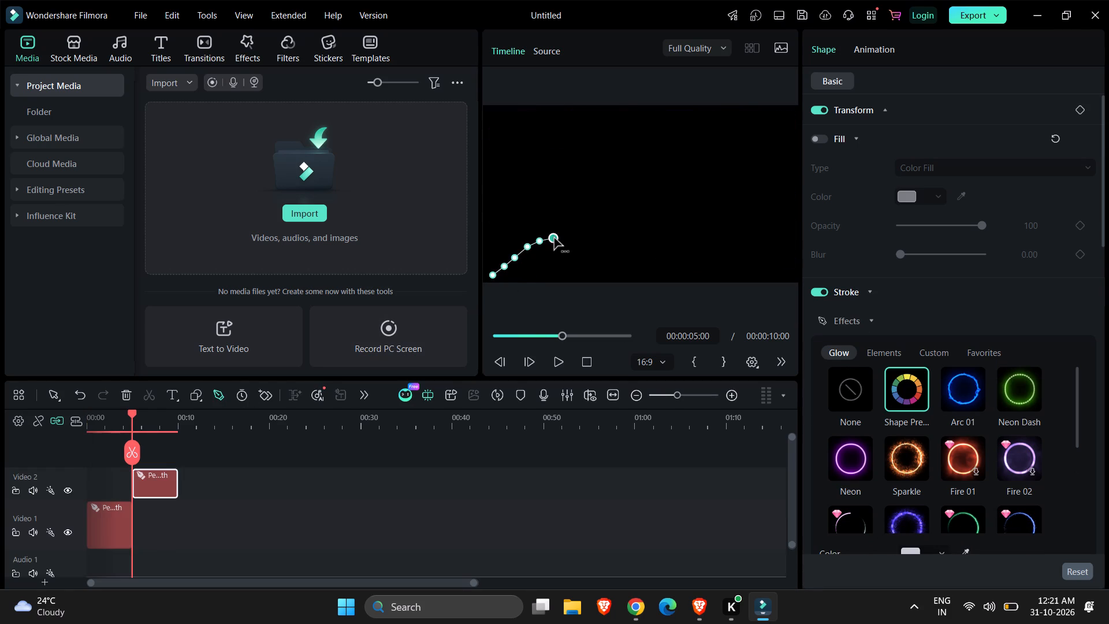
Continue the pen path rightward in a nearly level row of closely spaced points to about 70% of the frame's width.
{"action": "left_click", "coordinate": [568, 237]}
{"action": "left_click", "coordinate": [580, 237]}
{"action": "left_click", "coordinate": [595, 239]}
{"action": "left_click", "coordinate": [609, 241]}
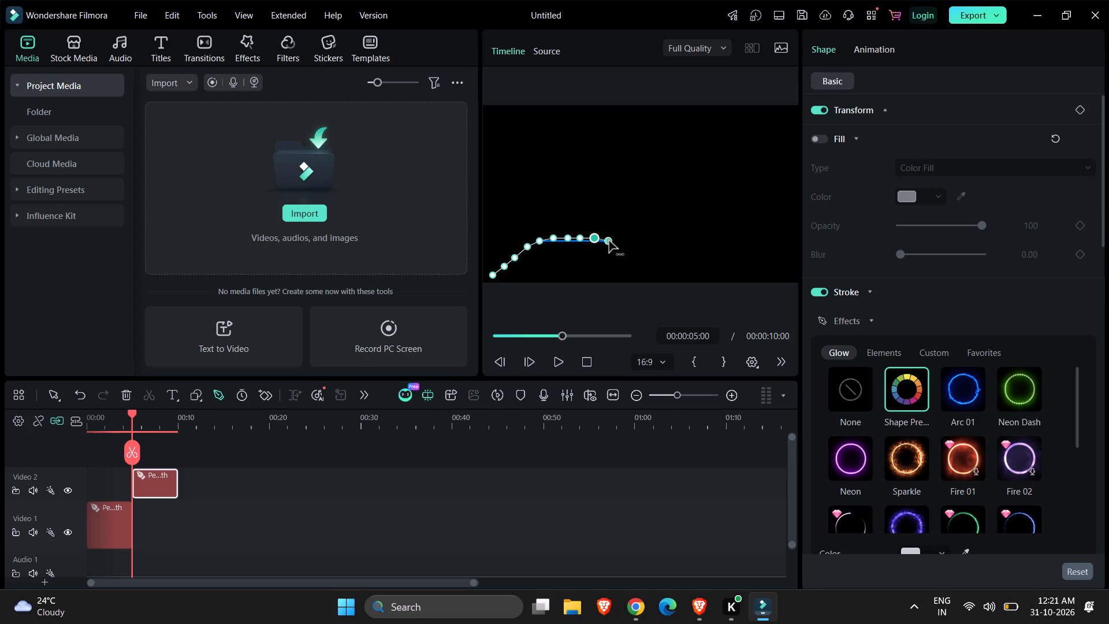
{"action": "left_click", "coordinate": [620, 239]}
{"action": "left_click", "coordinate": [626, 237]}
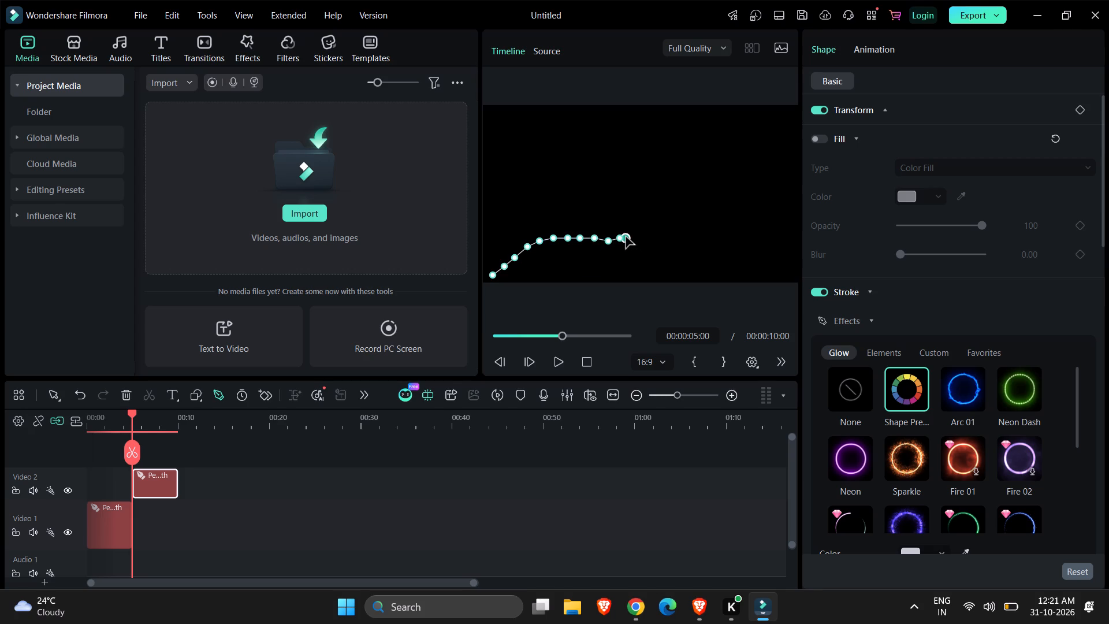
{"action": "left_click", "coordinate": [636, 235]}
{"action": "left_click", "coordinate": [641, 235]}
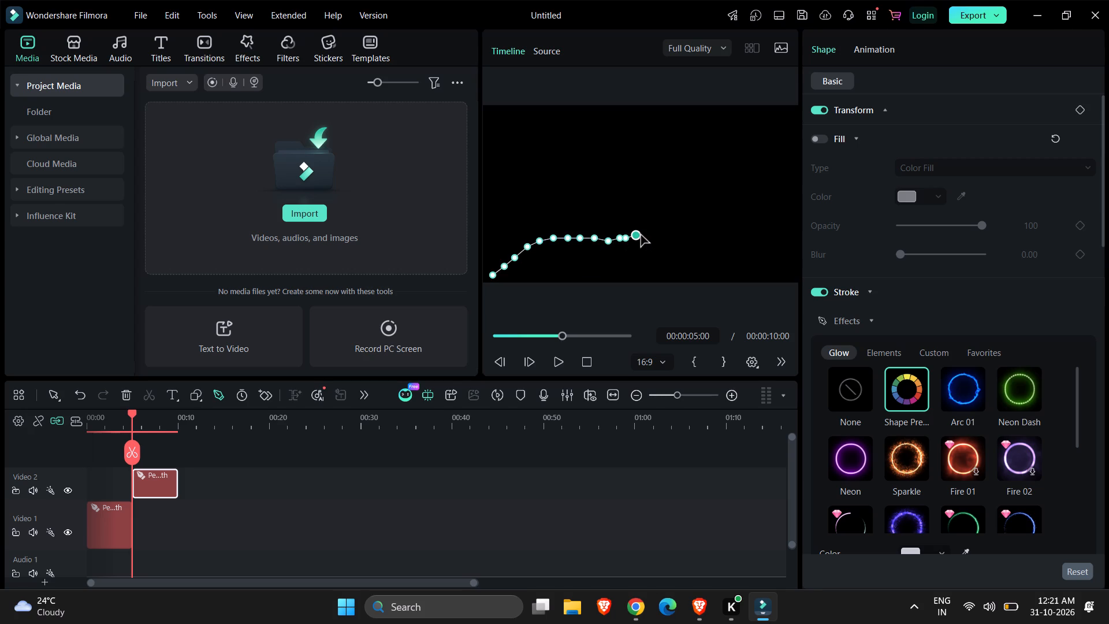
{"action": "left_click", "coordinate": [650, 240]}
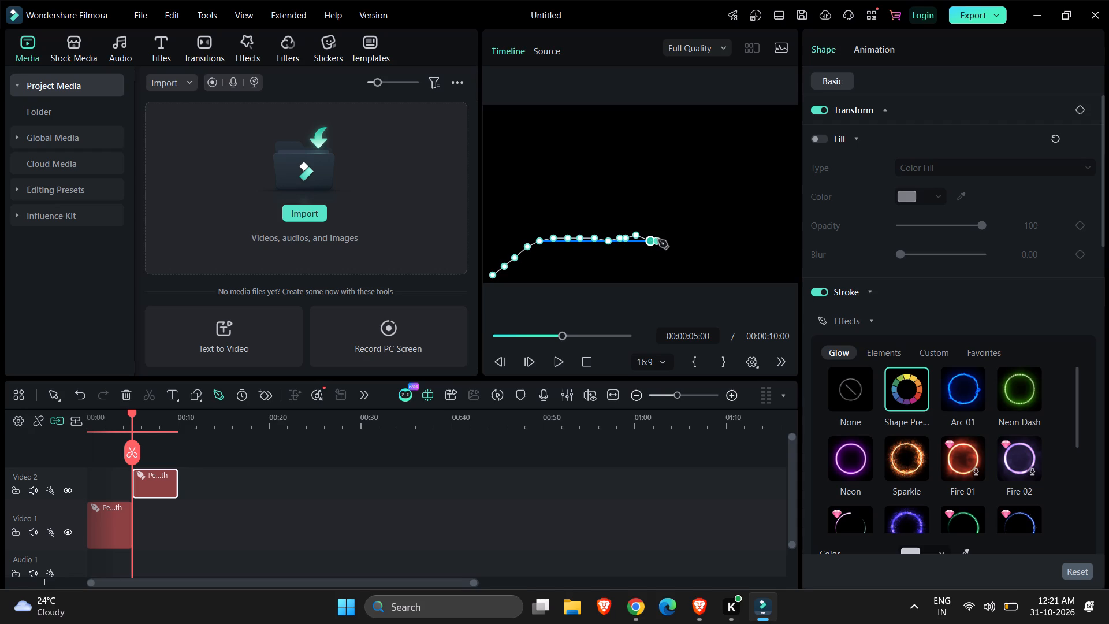
{"action": "left_click", "coordinate": [663, 240]}
{"action": "left_click", "coordinate": [675, 240]}
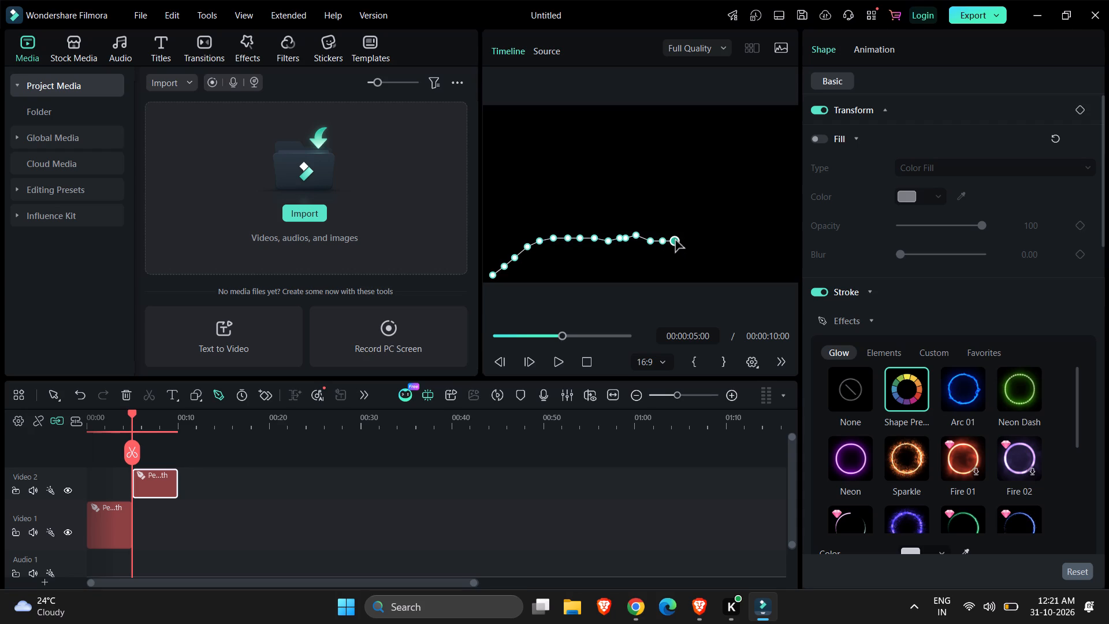
{"action": "left_click", "coordinate": [683, 240]}
{"action": "left_click", "coordinate": [691, 242]}
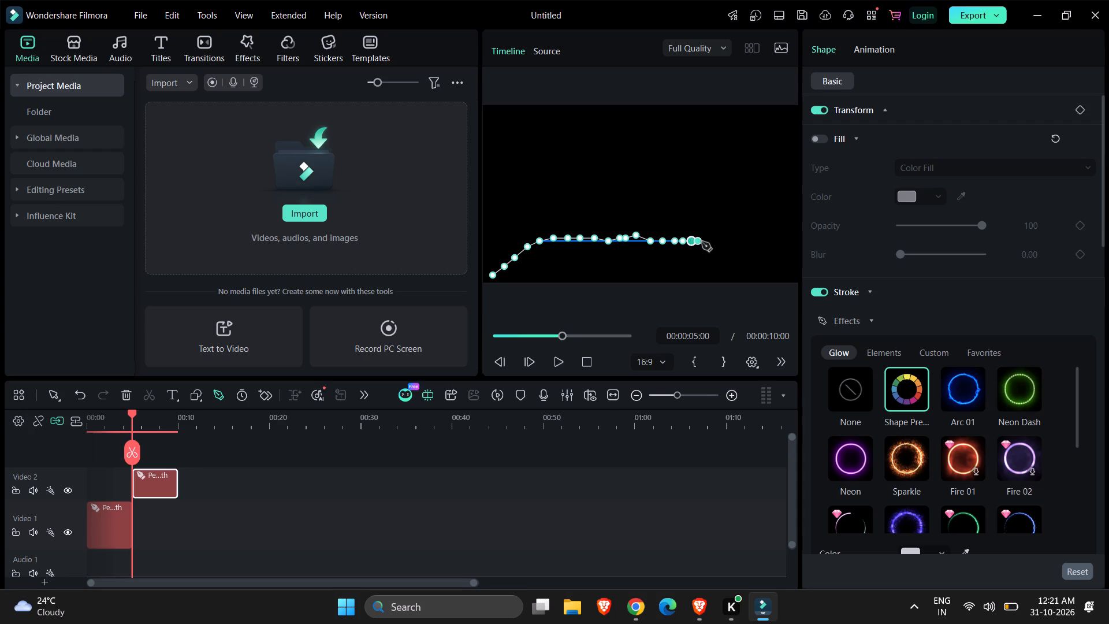
{"action": "left_click", "coordinate": [703, 242]}
Slope the pen path's points gently down to the frame's lower-right corner.
{"action": "left_click", "coordinate": [715, 245]}
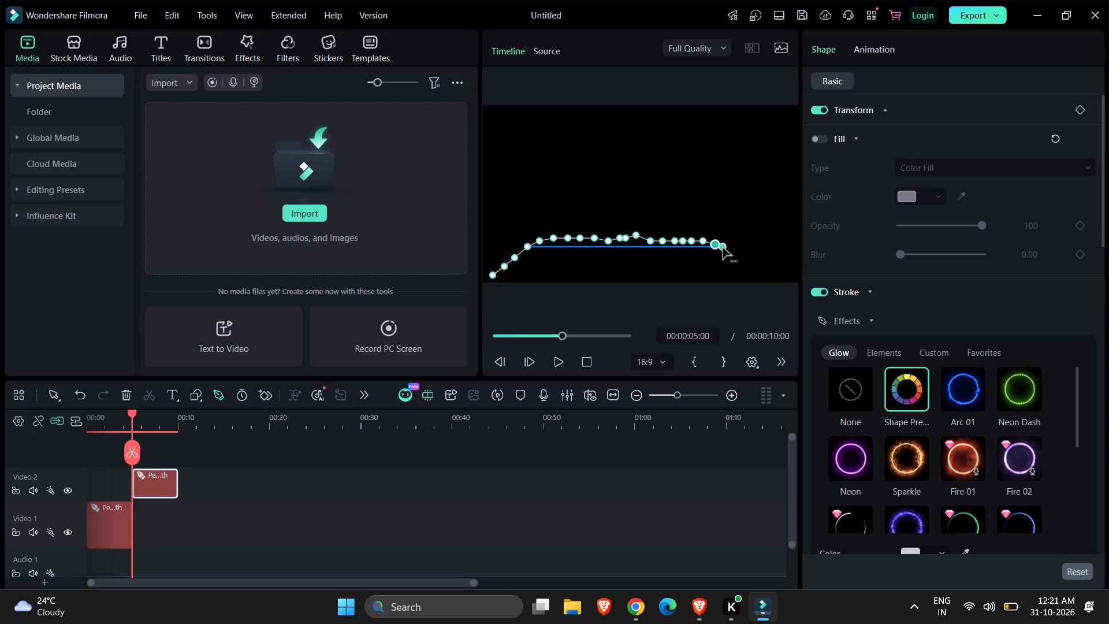
{"action": "left_click", "coordinate": [723, 248]}
{"action": "left_click", "coordinate": [724, 249]}
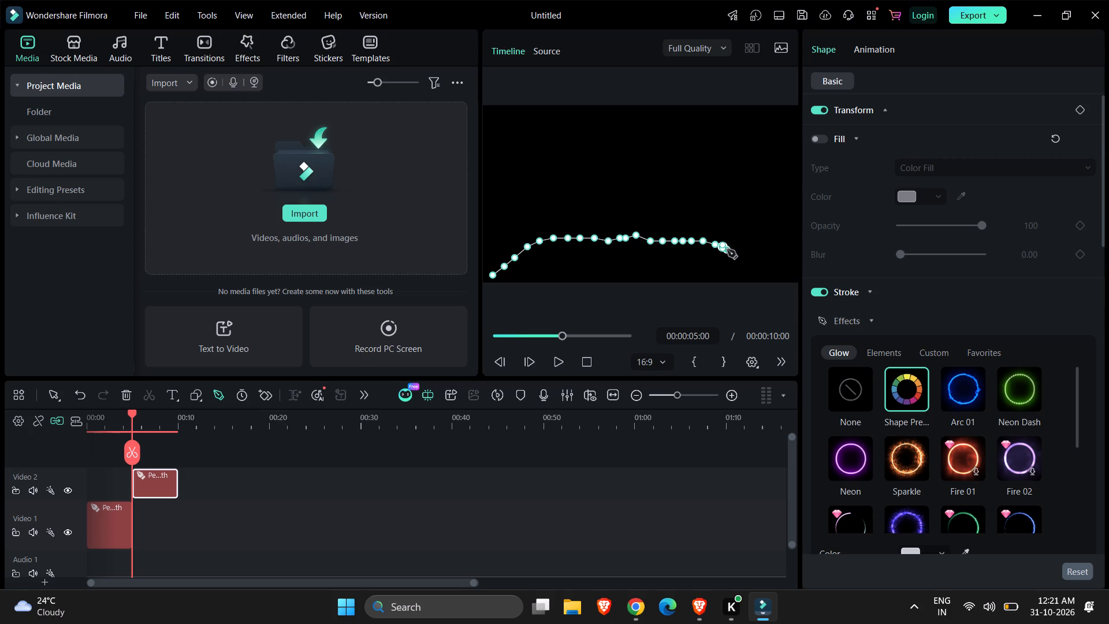
{"action": "left_click", "coordinate": [727, 250]}
{"action": "left_click", "coordinate": [736, 254]}
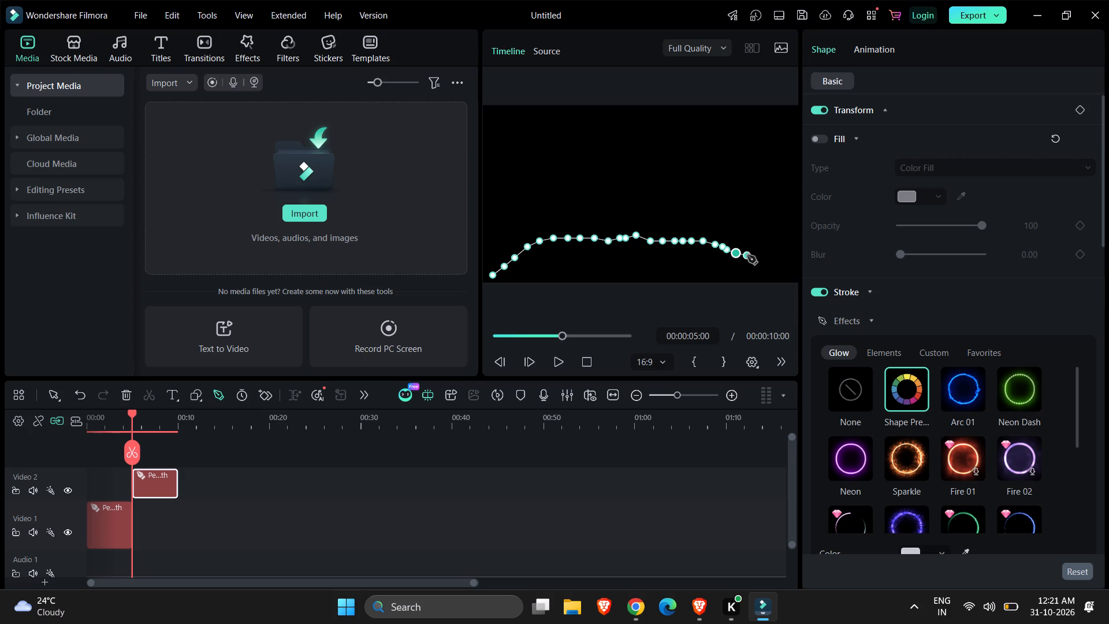
{"action": "left_click", "coordinate": [747, 255]}
{"action": "left_click", "coordinate": [756, 259]}
{"action": "left_click_drag", "start_coordinate": [766, 262], "coordinate": [772, 266]}
{"action": "left_click", "coordinate": [772, 266]}
{"action": "left_click", "coordinate": [779, 268]}
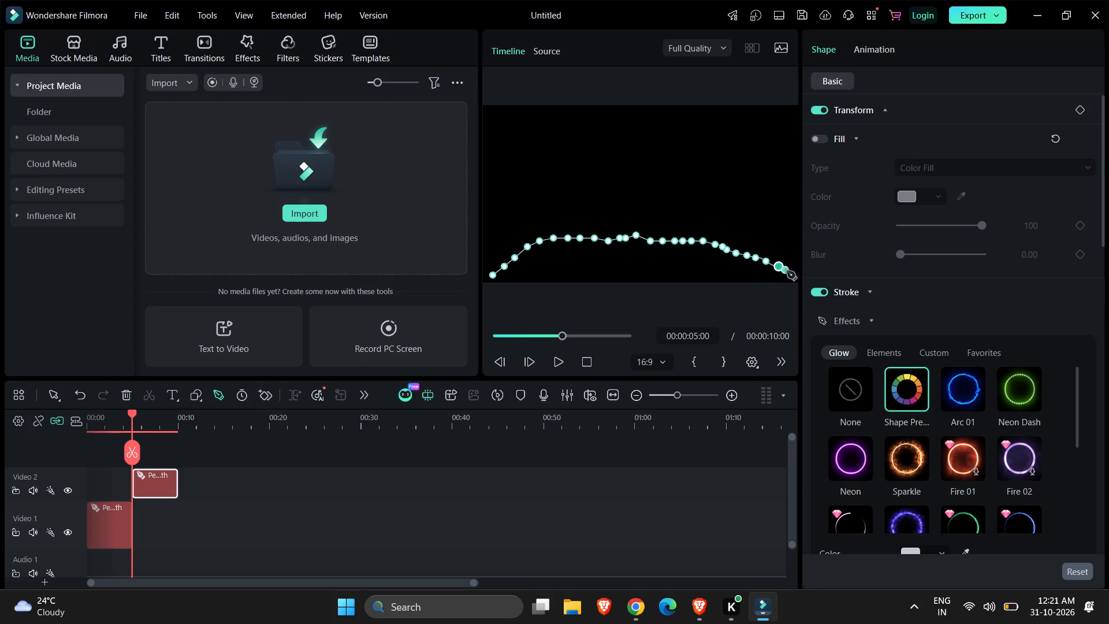
{"action": "left_click", "coordinate": [788, 271]}
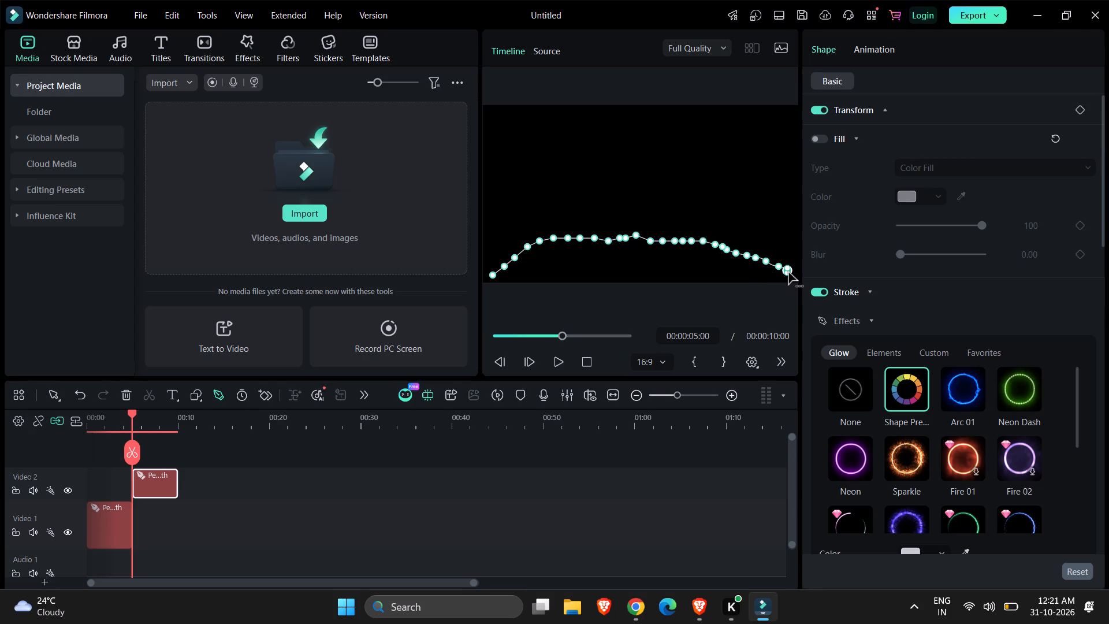
{"action": "left_click", "coordinate": [788, 273]}
Run the pen path's points up along the frame's right edge to its upper-right corner.
{"action": "left_click", "coordinate": [787, 252]}
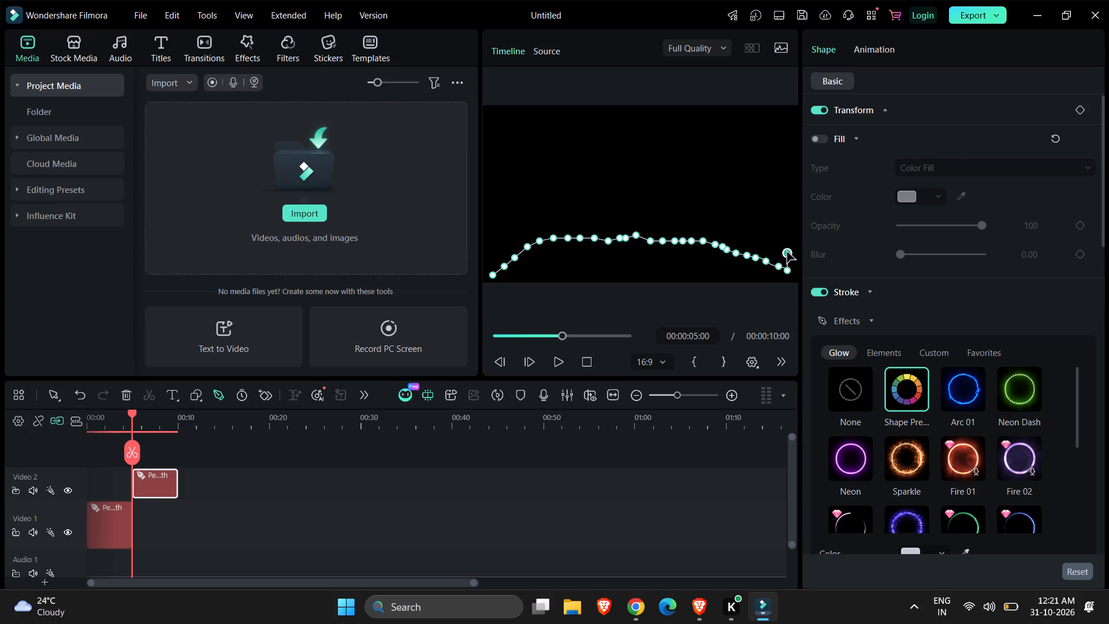
{"action": "left_click", "coordinate": [787, 242]}
{"action": "left_click", "coordinate": [785, 233]}
{"action": "left_click", "coordinate": [785, 218]}
{"action": "left_click", "coordinate": [784, 204]}
{"action": "left_click", "coordinate": [781, 199]}
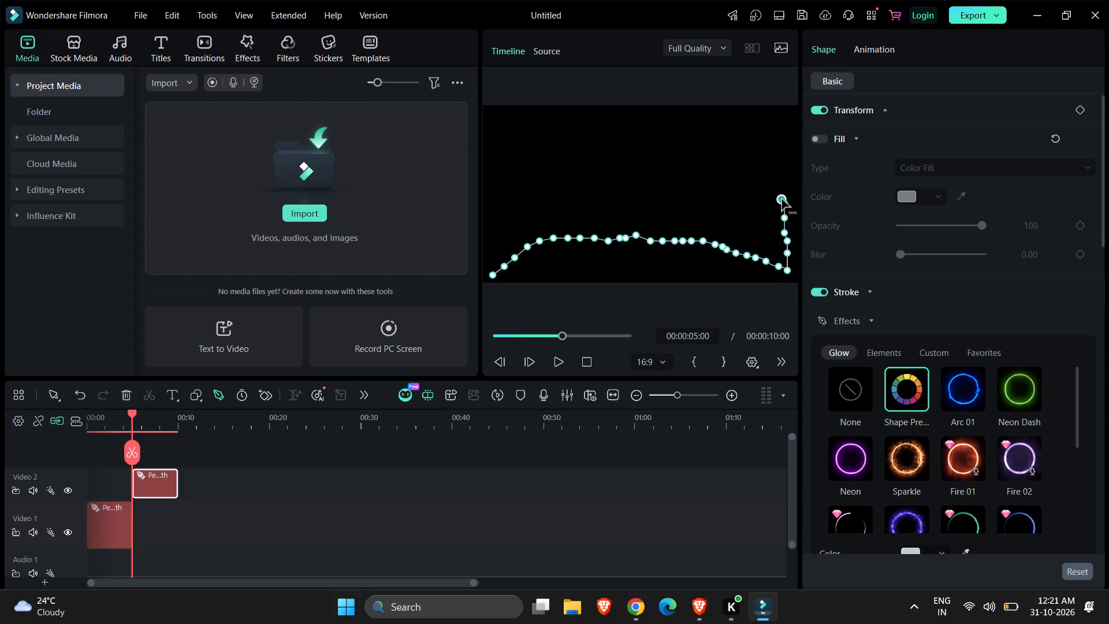
{"action": "left_click", "coordinate": [781, 190]}
{"action": "left_click", "coordinate": [782, 176]}
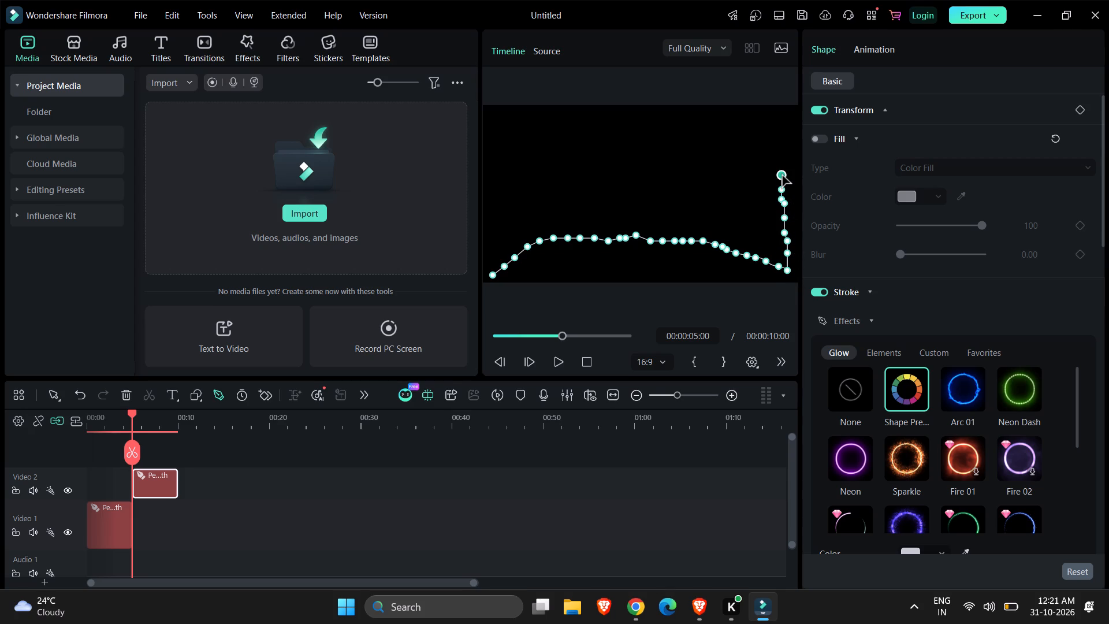
{"action": "left_click", "coordinate": [781, 166]}
{"action": "left_click", "coordinate": [780, 153]}
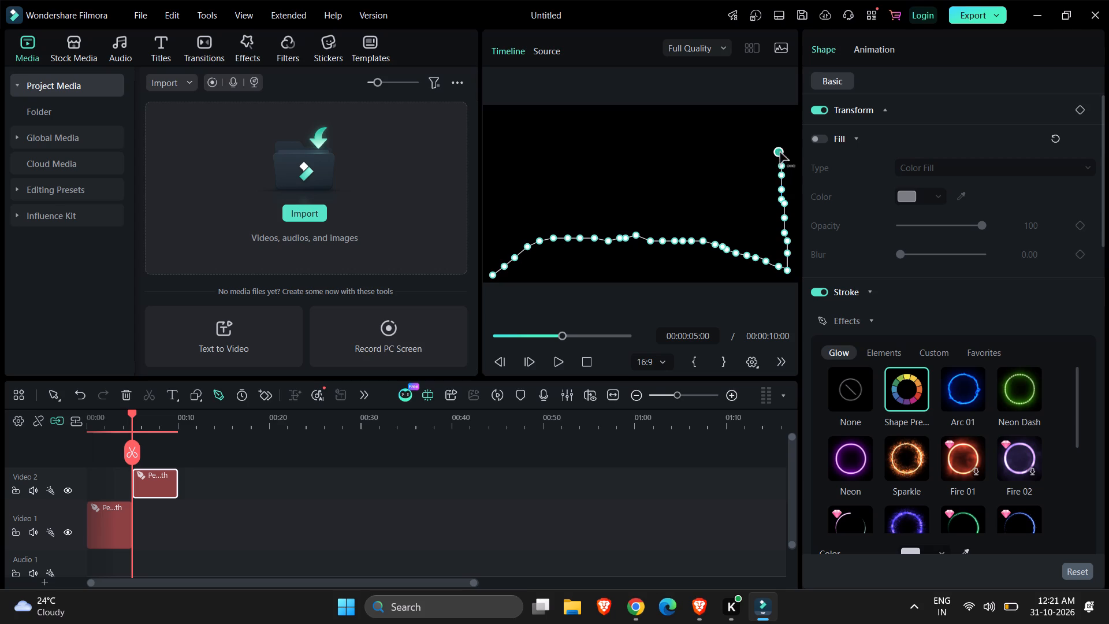
{"action": "left_click", "coordinate": [781, 143]}
{"action": "left_click", "coordinate": [781, 125]}
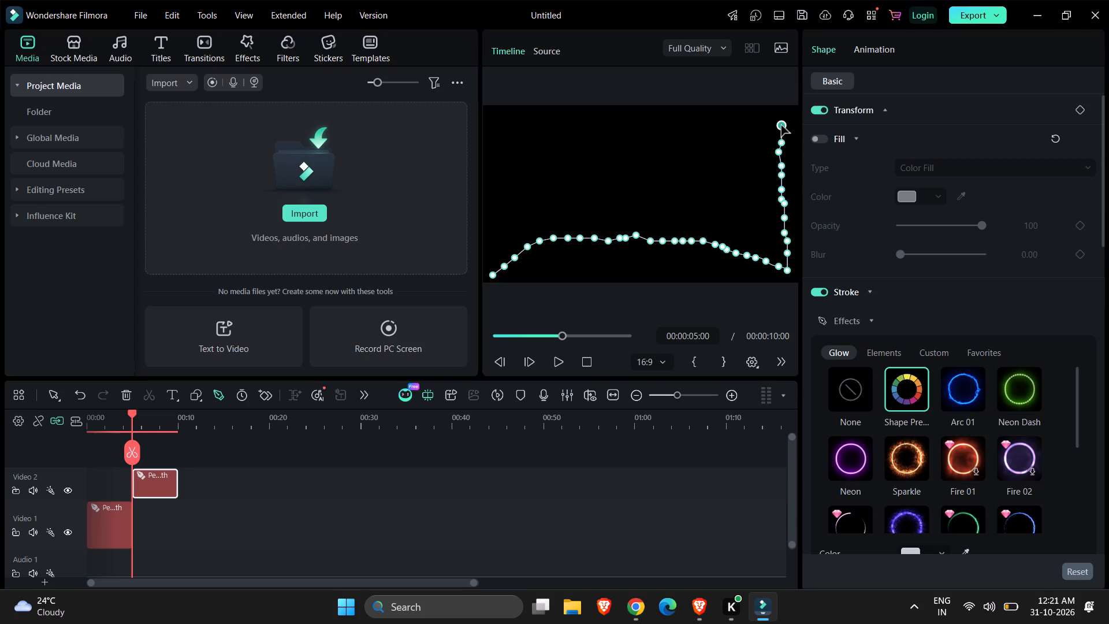
{"action": "left_click", "coordinate": [780, 114]}
Turn the pen path at the upper-right corner and slope its points down leftward to about 70% of the frame's width.
{"action": "left_click", "coordinate": [771, 112]}
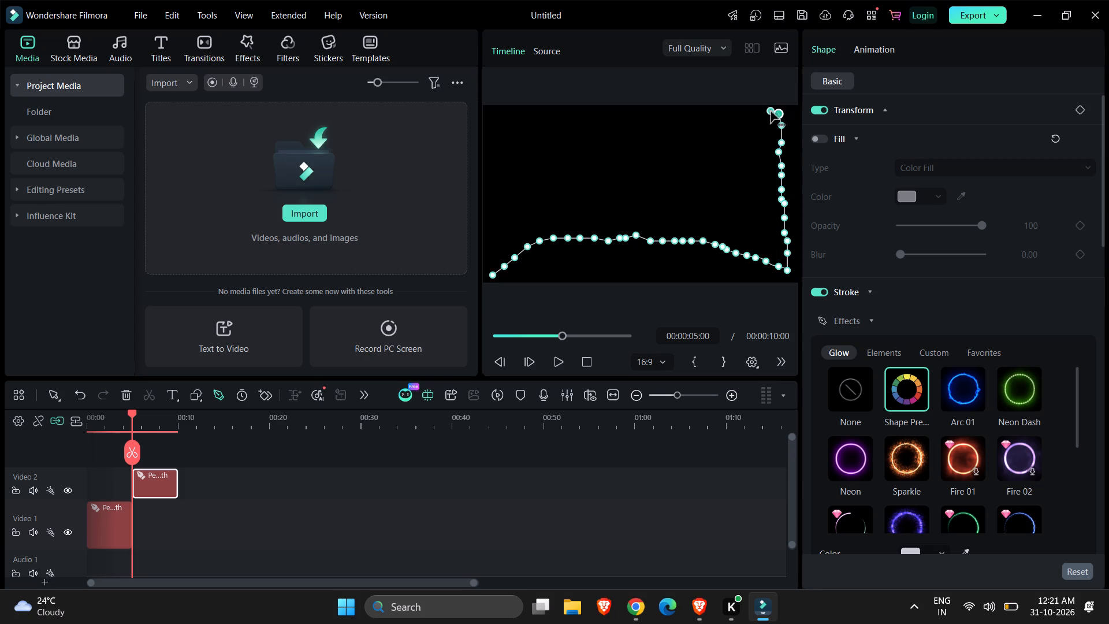
{"action": "left_click", "coordinate": [765, 120]}
{"action": "left_click", "coordinate": [753, 128]}
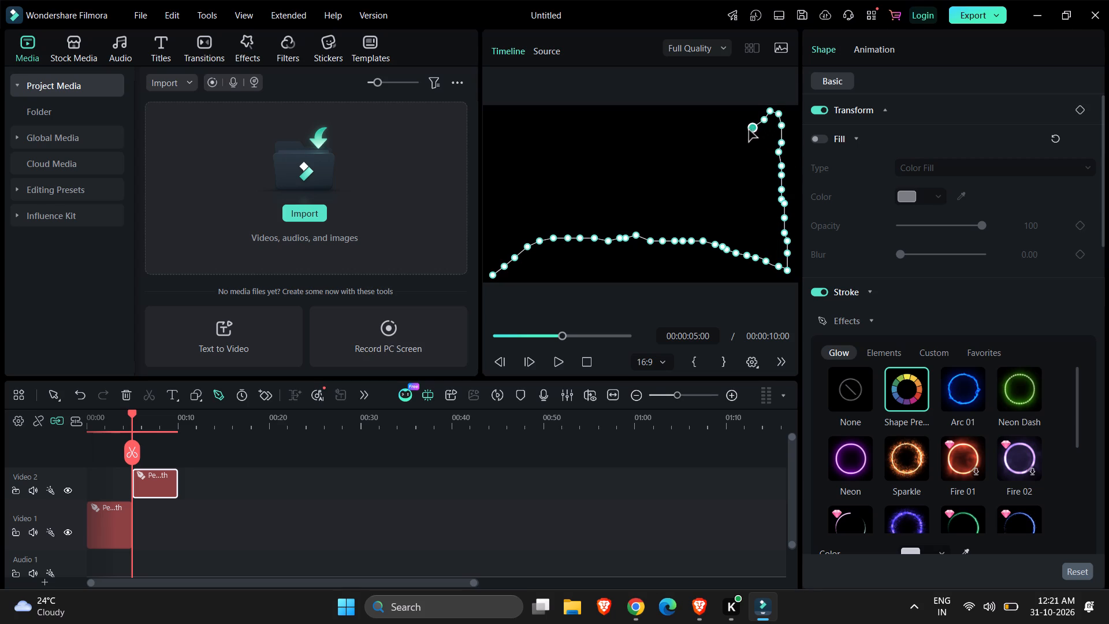
{"action": "left_click", "coordinate": [746, 132]}
{"action": "left_click", "coordinate": [734, 136]}
{"action": "left_click", "coordinate": [724, 139]}
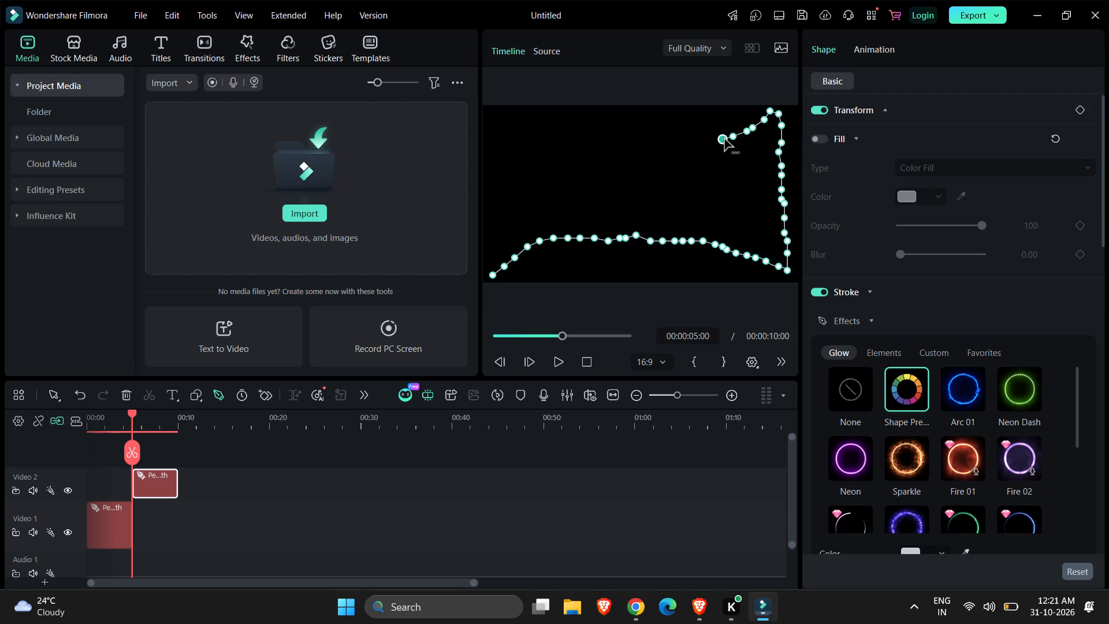
{"action": "left_click", "coordinate": [715, 143]}
{"action": "left_click", "coordinate": [706, 144]}
Continue the upper row of pen points level and leftward to about the middle of the frame's width.
{"action": "left_click_drag", "start_coordinate": [693, 146], "coordinate": [681, 146]}
{"action": "left_click_drag", "start_coordinate": [681, 146], "coordinate": [673, 146]}
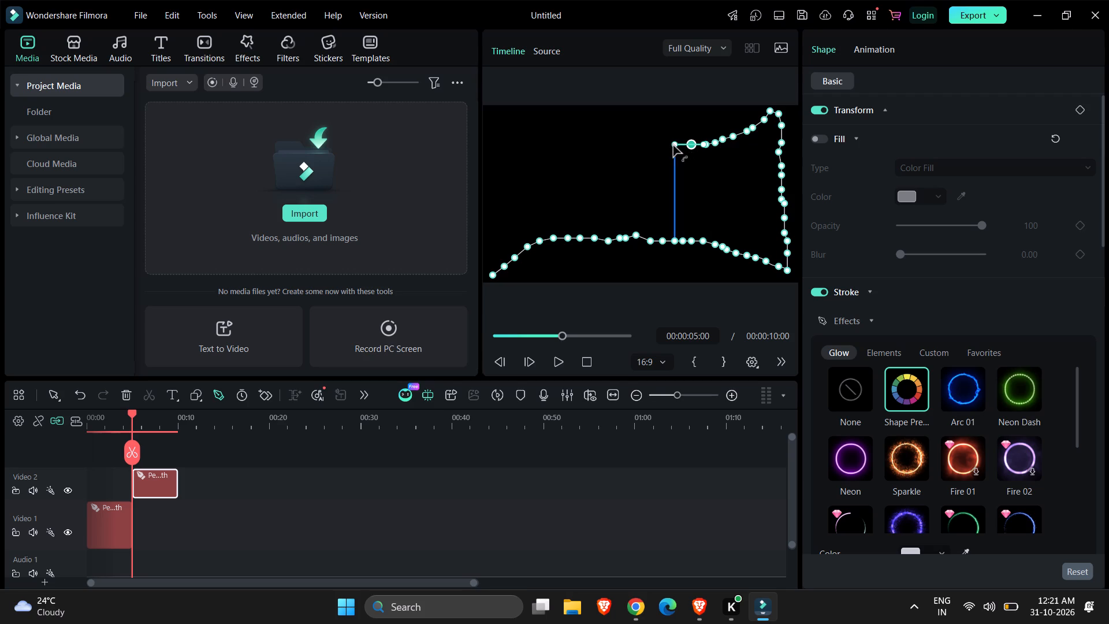
{"action": "left_click_drag", "start_coordinate": [673, 146], "coordinate": [672, 146]}
{"action": "left_click", "coordinate": [672, 146]}
{"action": "left_click", "coordinate": [669, 146]}
{"action": "left_click", "coordinate": [665, 146]}
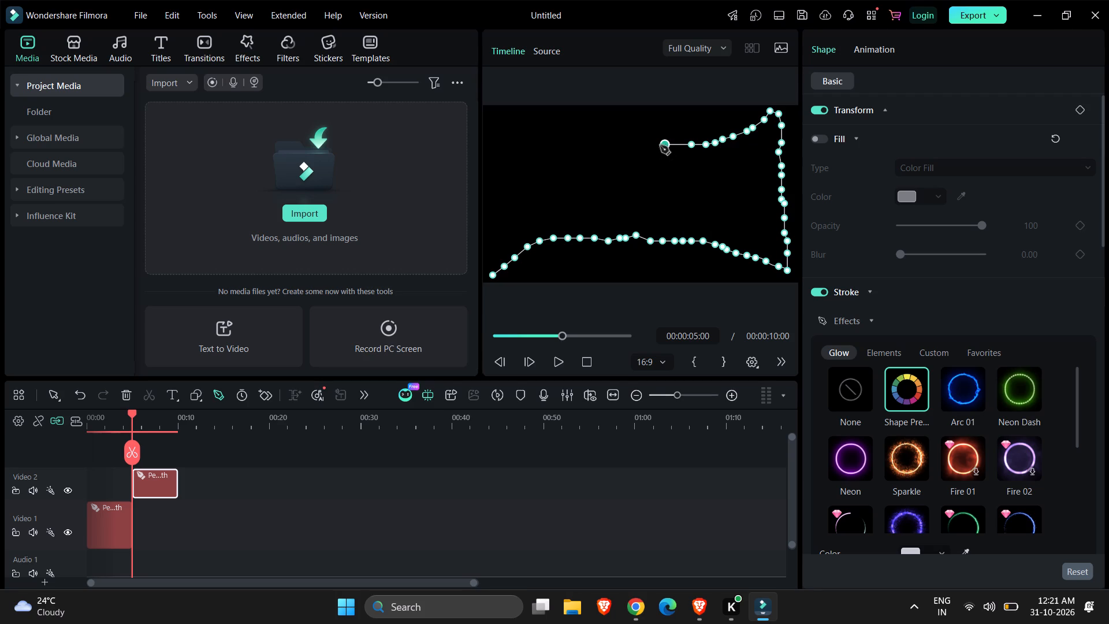
{"action": "left_click_drag", "start_coordinate": [660, 146], "coordinate": [654, 146]}
{"action": "left_click", "coordinate": [654, 146]}
{"action": "left_click", "coordinate": [650, 146]}
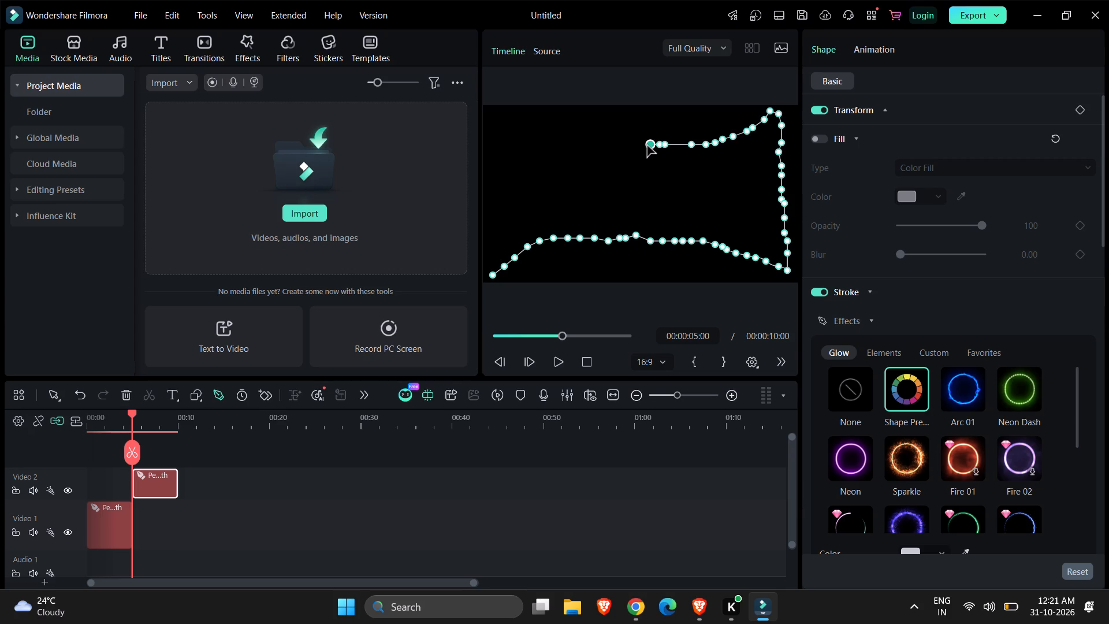
{"action": "left_click", "coordinate": [646, 146]}
{"action": "left_click", "coordinate": [640, 146]}
{"action": "left_click", "coordinate": [633, 146]}
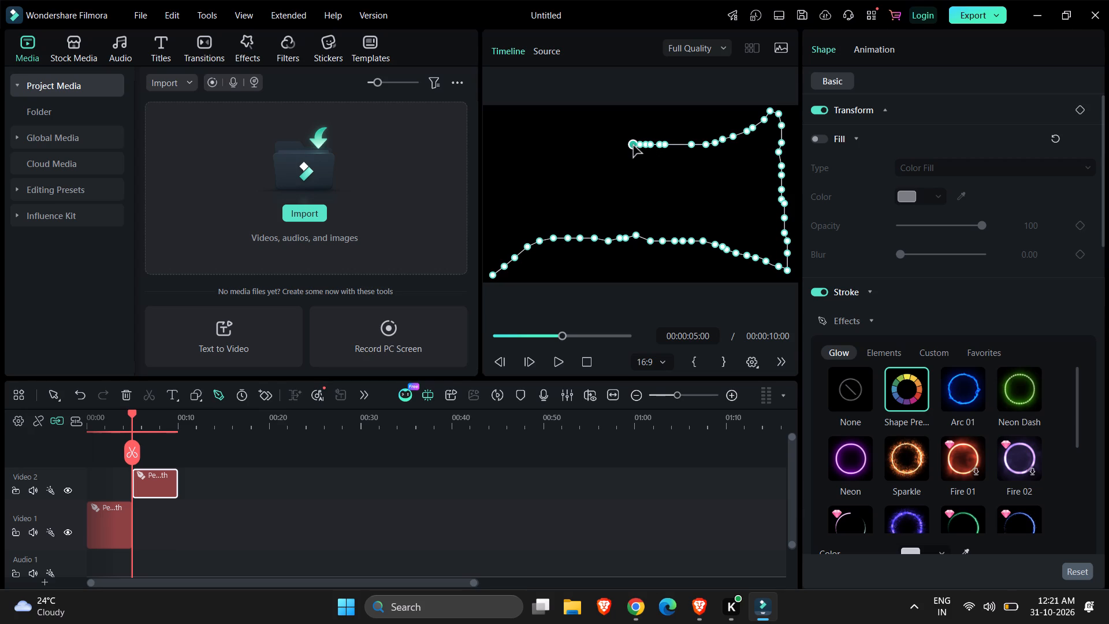
Continue the upper row of pen points nearly level and leftward to about 15% of the frame's width.
{"action": "left_click", "coordinate": [627, 146]}
{"action": "left_click", "coordinate": [617, 146]}
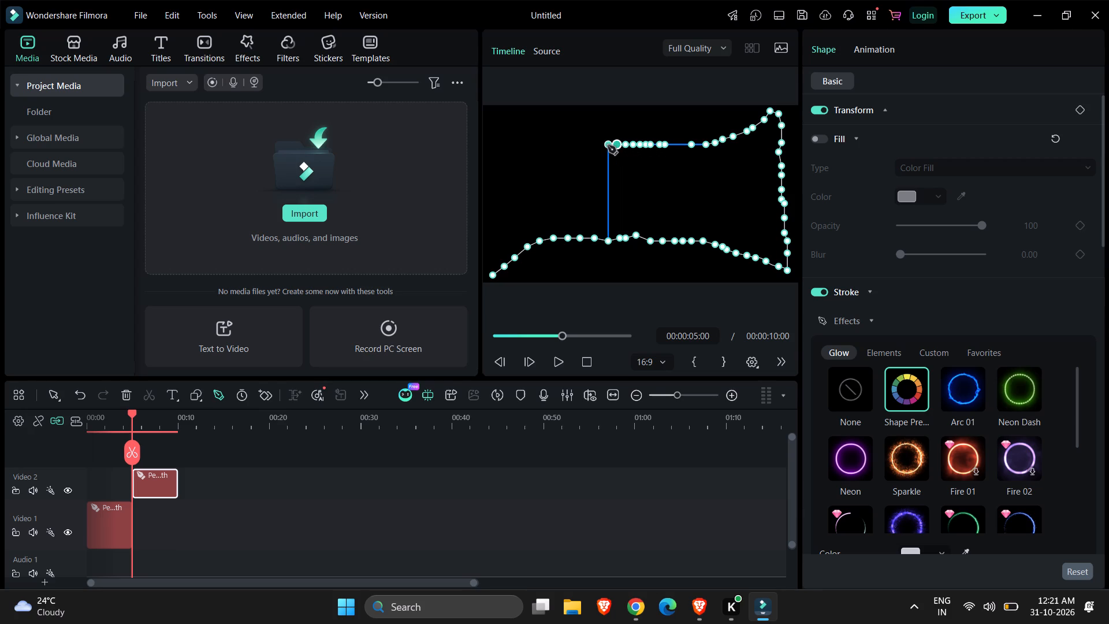
{"action": "left_click", "coordinate": [608, 146]}
{"action": "left_click", "coordinate": [597, 146]}
{"action": "left_click_drag", "start_coordinate": [590, 144], "coordinate": [576, 145]}
{"action": "left_click", "coordinate": [576, 145]}
{"action": "left_click_drag", "start_coordinate": [572, 145], "coordinate": [571, 145]}
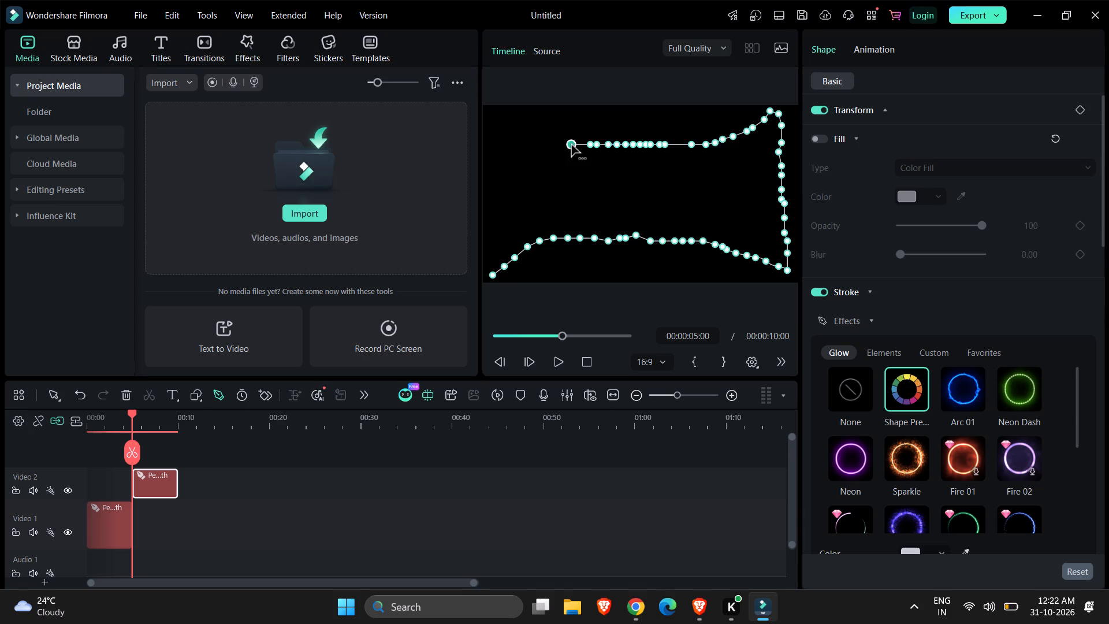
{"action": "left_click_drag", "start_coordinate": [571, 145], "coordinate": [564, 146]}
{"action": "left_click", "coordinate": [564, 146]}
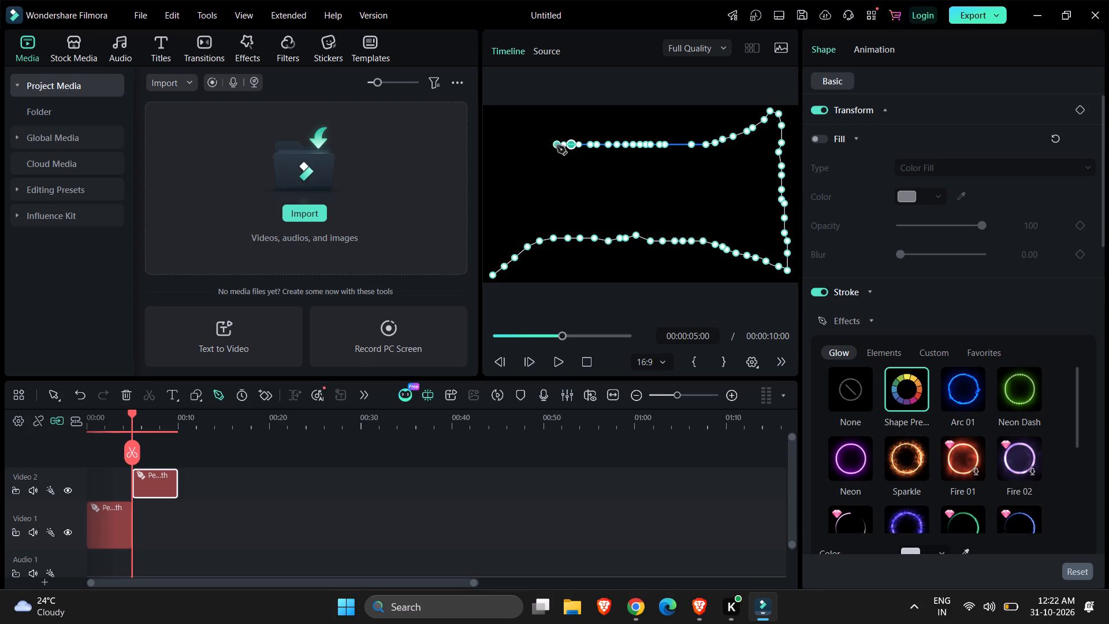
{"action": "left_click", "coordinate": [557, 146]}
{"action": "left_click", "coordinate": [546, 147]}
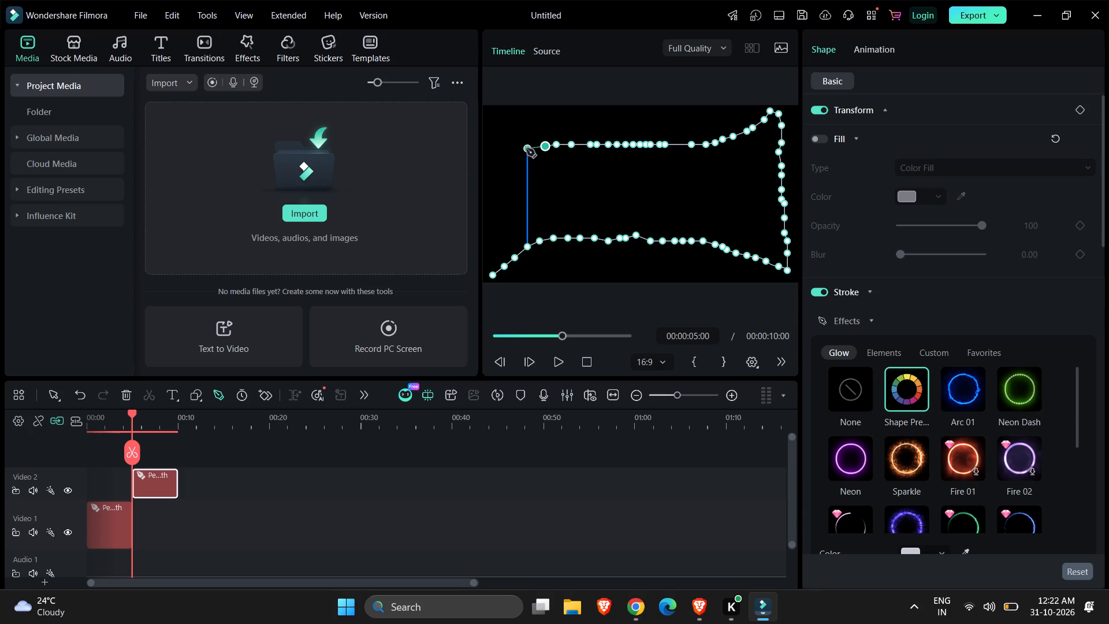
{"action": "left_click", "coordinate": [533, 148]}
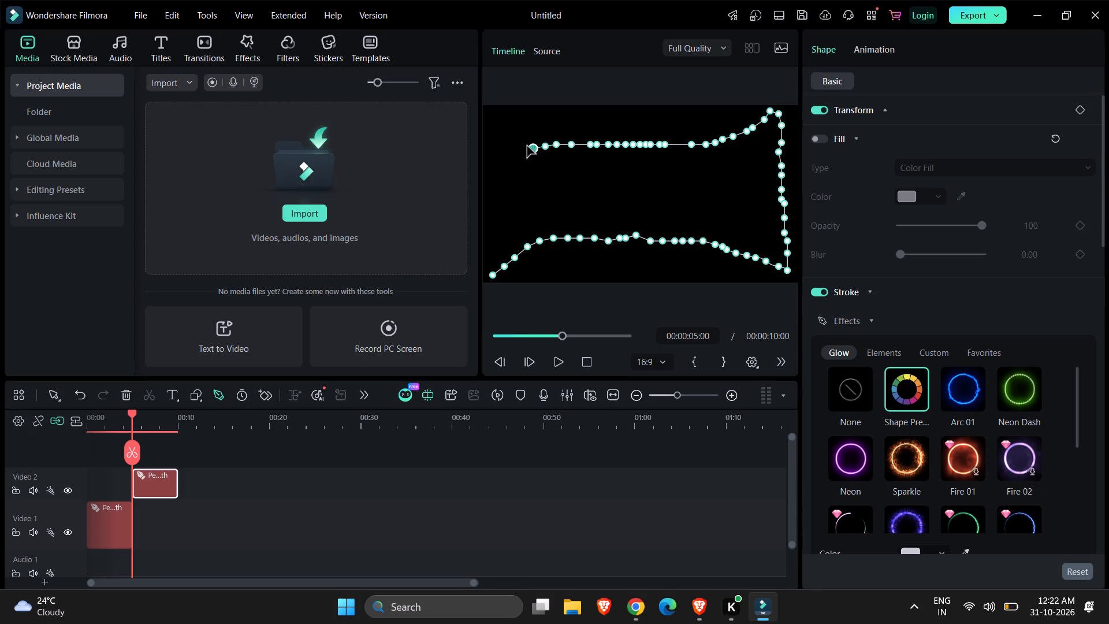
Slope the pen path's points up to the frame's upper-left corner.
{"action": "left_click", "coordinate": [519, 142]}
{"action": "left_click", "coordinate": [513, 133]}
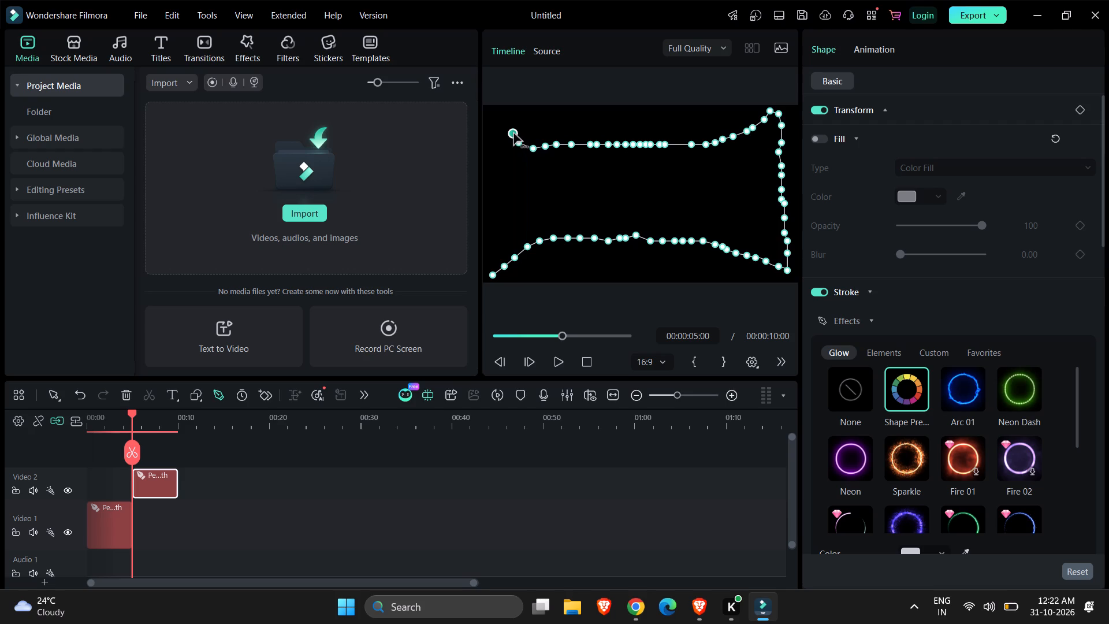
{"action": "left_click", "coordinate": [504, 125]}
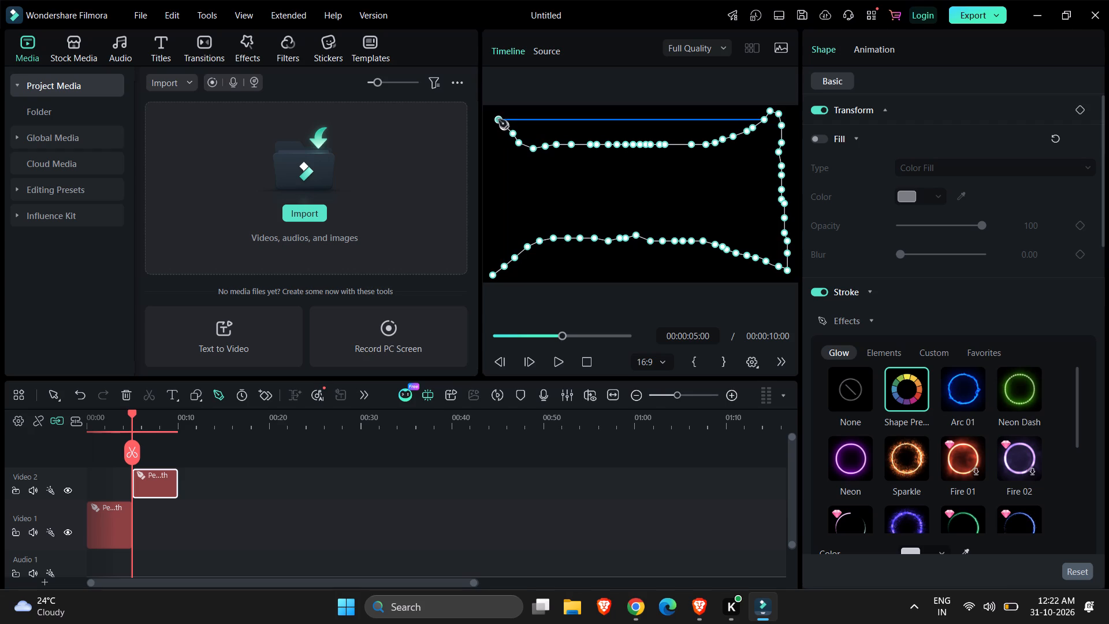
{"action": "left_click", "coordinate": [497, 120]}
{"action": "left_click", "coordinate": [485, 109]}
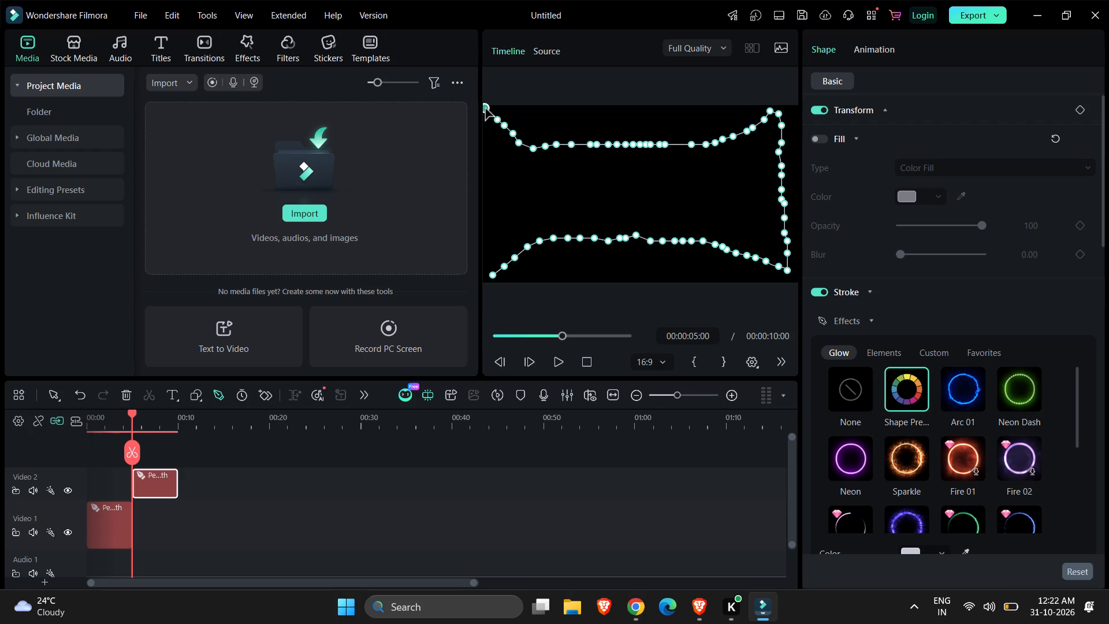
Run the pen path's points down the frame's left edge to about mid-height.
{"action": "left_click", "coordinate": [490, 122]}
{"action": "left_click", "coordinate": [490, 137]}
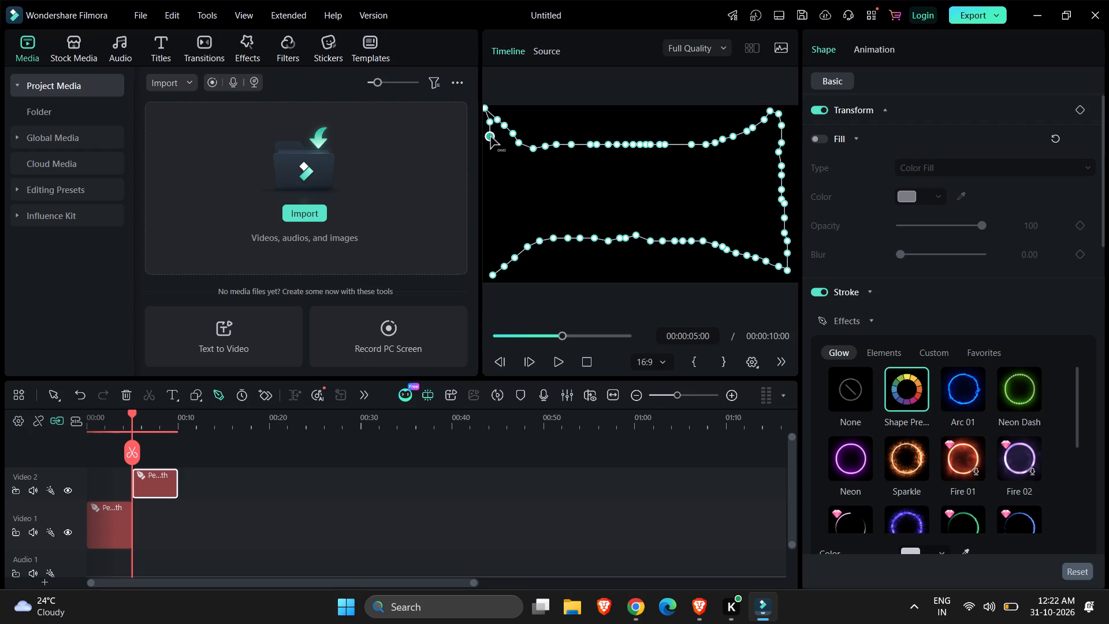
{"action": "left_click", "coordinate": [490, 146]}
{"action": "left_click", "coordinate": [490, 152]}
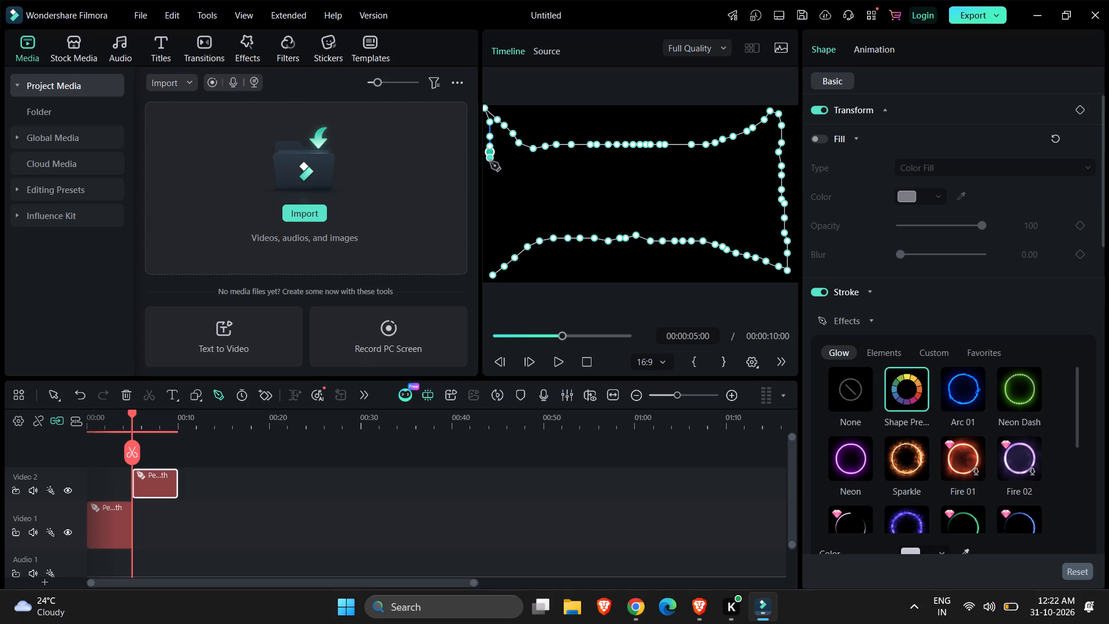
{"action": "left_click", "coordinate": [490, 166]}
{"action": "left_click", "coordinate": [490, 176]}
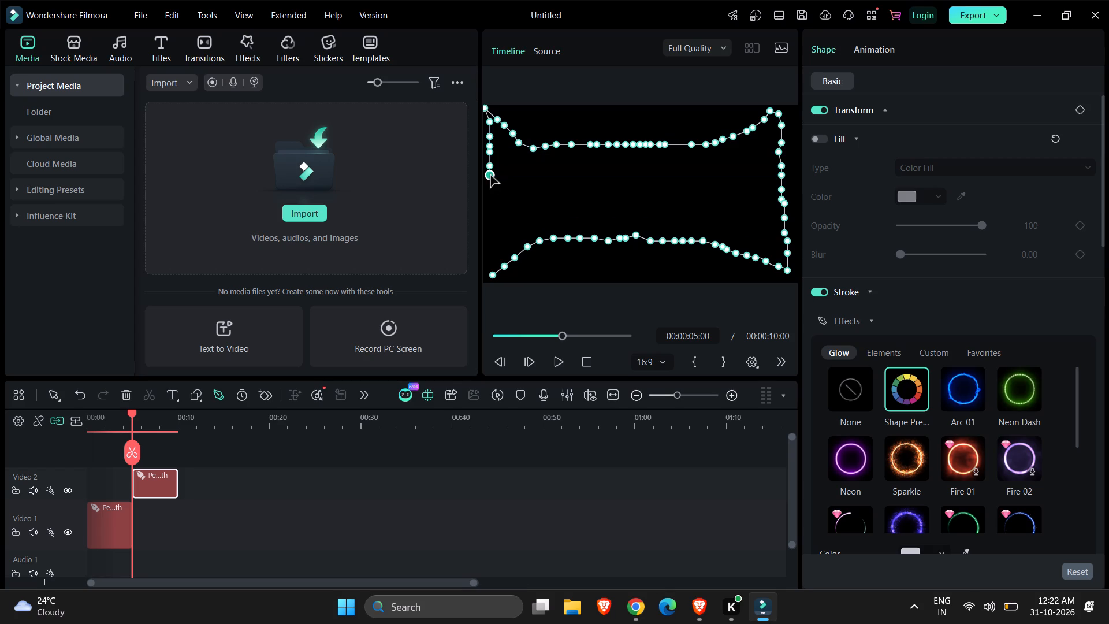
{"action": "left_click", "coordinate": [492, 188]}
{"action": "left_click", "coordinate": [492, 200]}
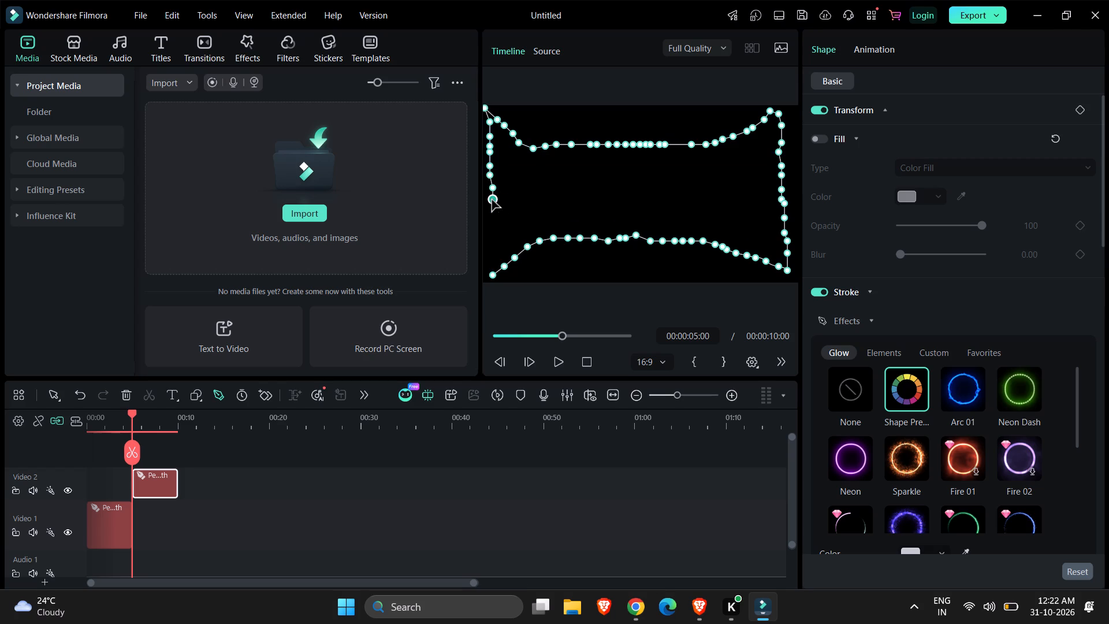
Continue the points down the left edge and close the pen path at its starting point in the lower-left corner.
{"action": "left_click", "coordinate": [490, 213]}
{"action": "left_click", "coordinate": [490, 224]}
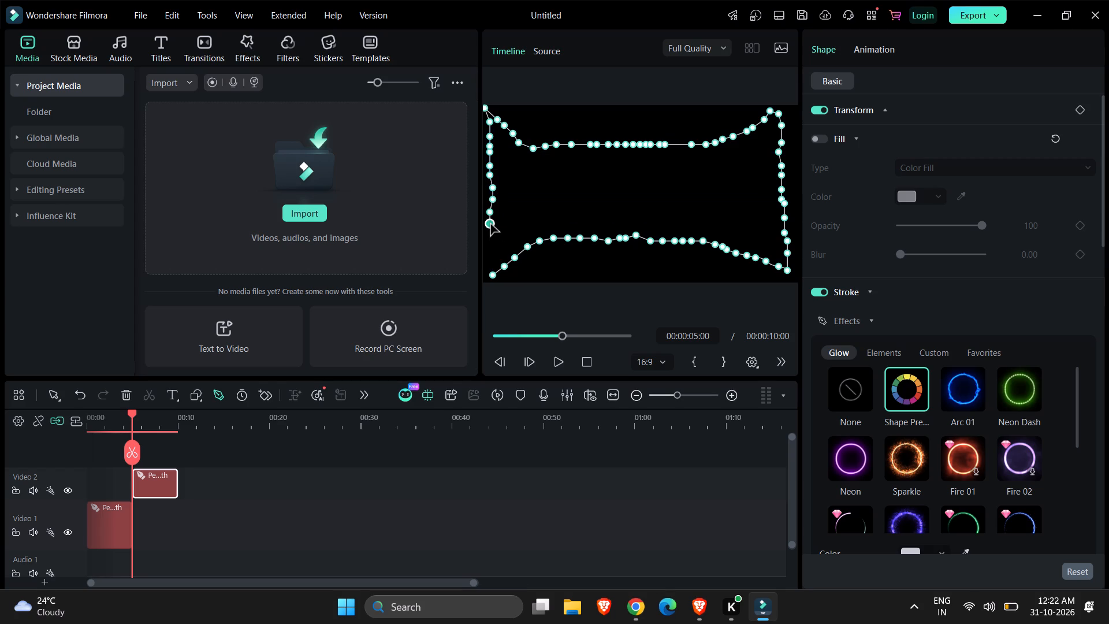
{"action": "left_click", "coordinate": [491, 236]}
{"action": "left_click", "coordinate": [491, 248]}
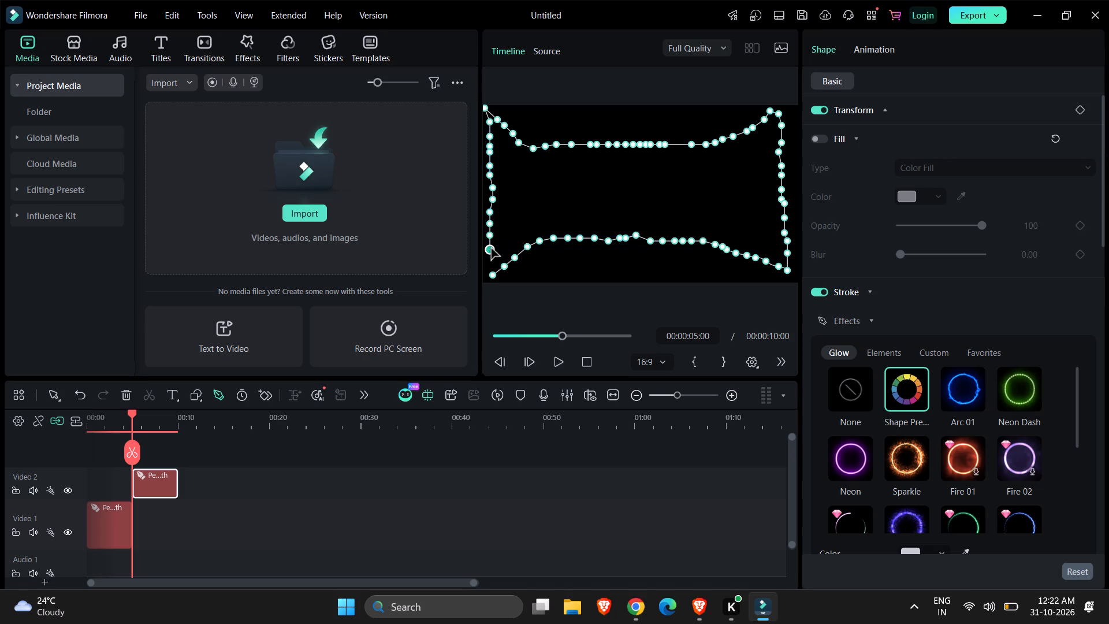
{"action": "left_click", "coordinate": [490, 252]}
{"action": "left_click", "coordinate": [490, 255]}
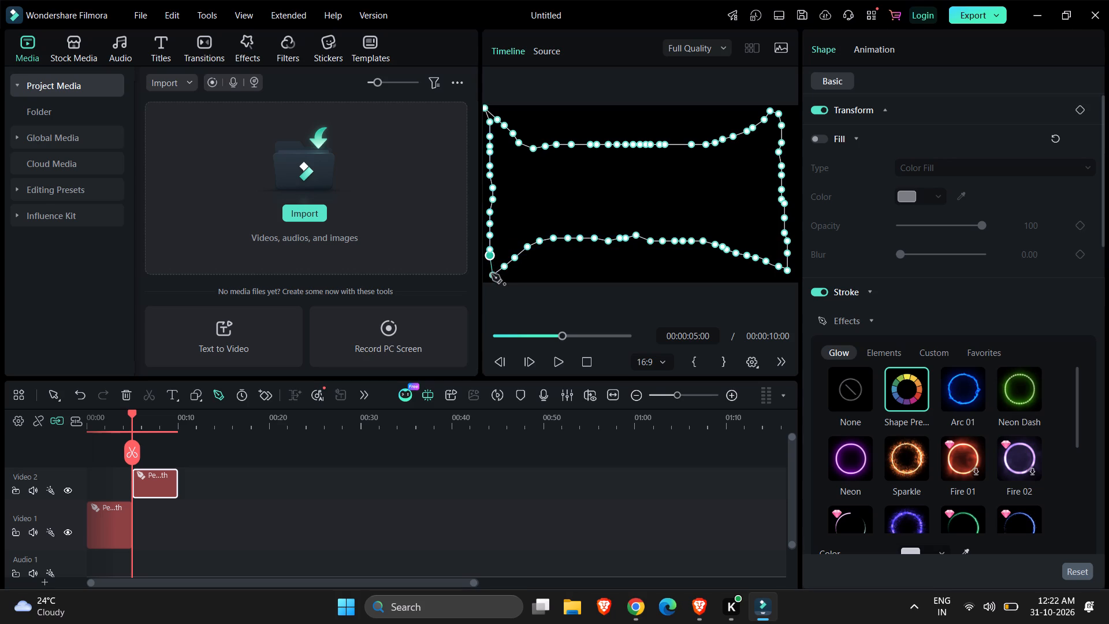
{"action": "left_click", "coordinate": [492, 274]}
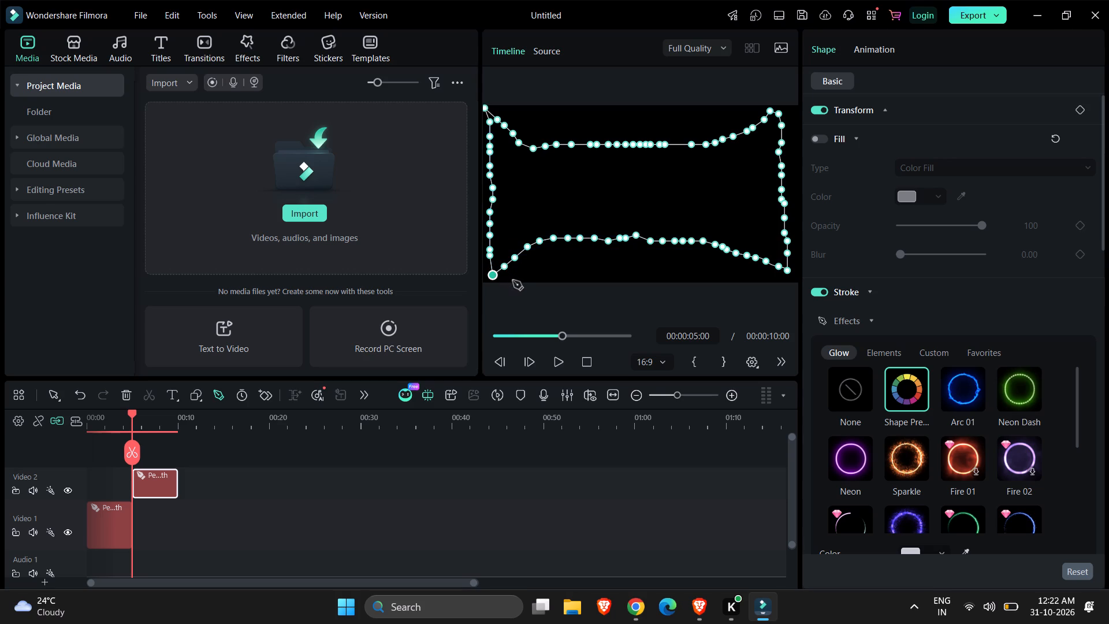
{"action": "left_click", "coordinate": [513, 281]}
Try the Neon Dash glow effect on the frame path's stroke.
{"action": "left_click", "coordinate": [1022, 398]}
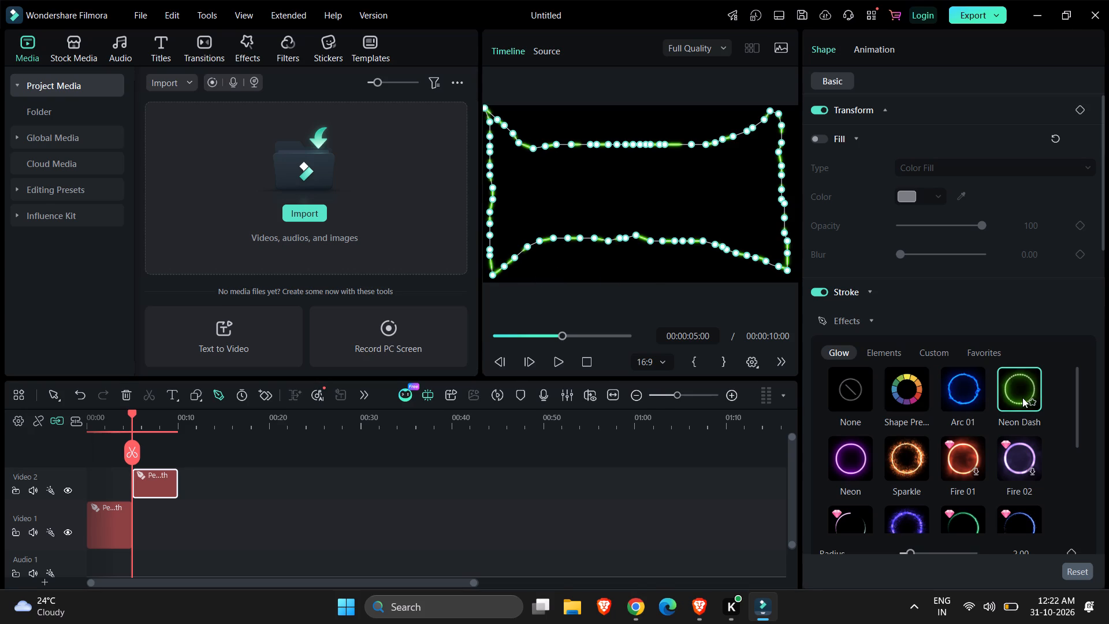
Apply the Arc 01 glow effect to the frame path's stroke.
{"action": "left_click", "coordinate": [965, 386]}
{"action": "left_click", "coordinate": [955, 398]}
{"action": "left_click", "coordinate": [646, 455]}
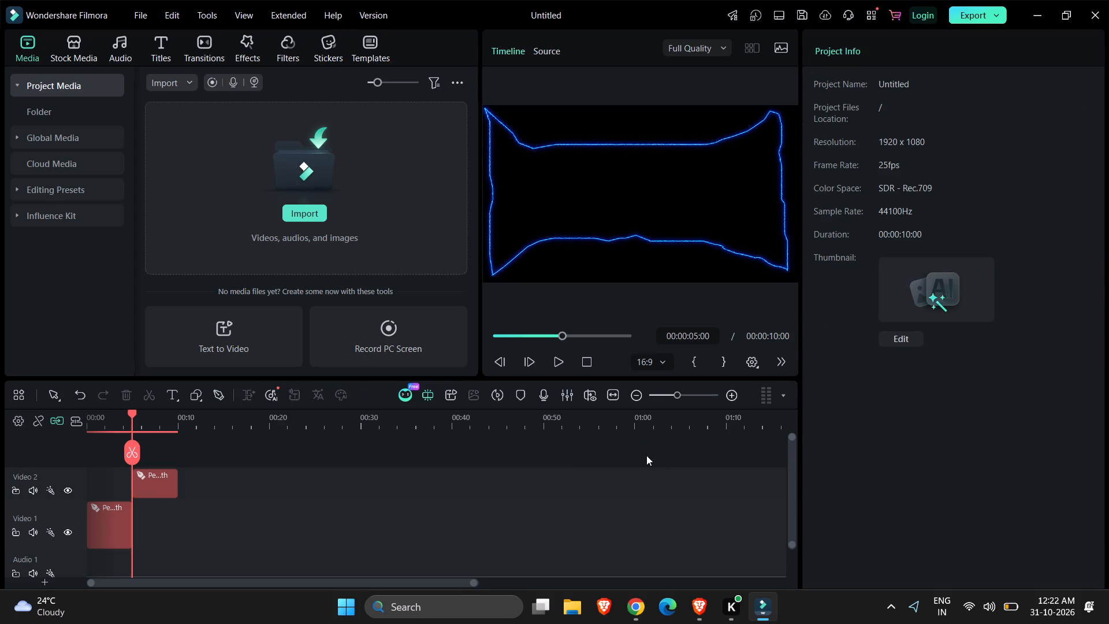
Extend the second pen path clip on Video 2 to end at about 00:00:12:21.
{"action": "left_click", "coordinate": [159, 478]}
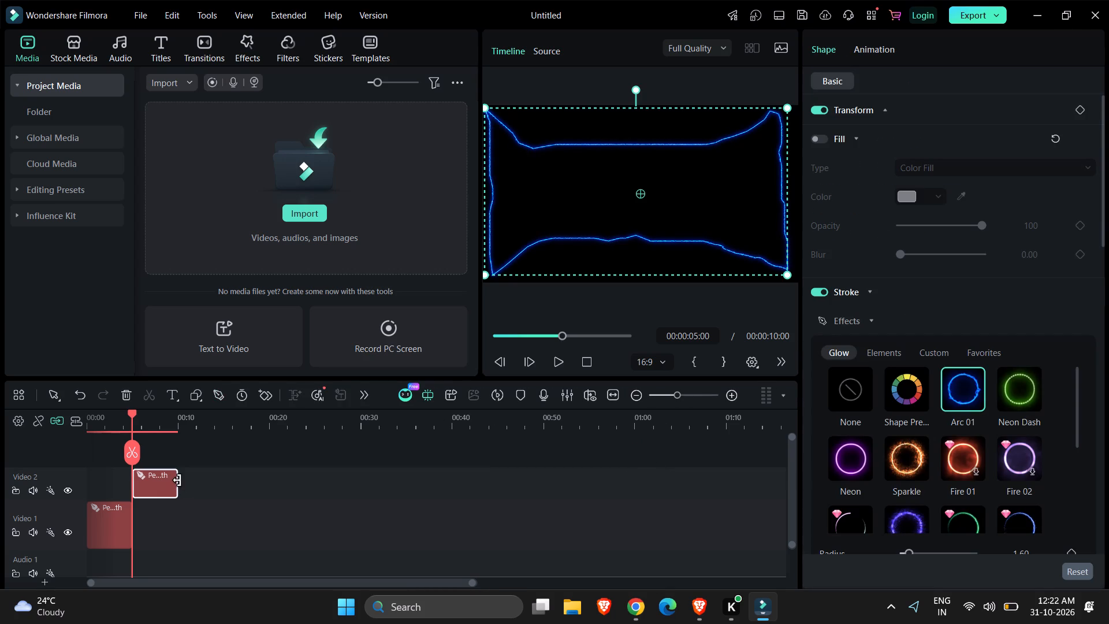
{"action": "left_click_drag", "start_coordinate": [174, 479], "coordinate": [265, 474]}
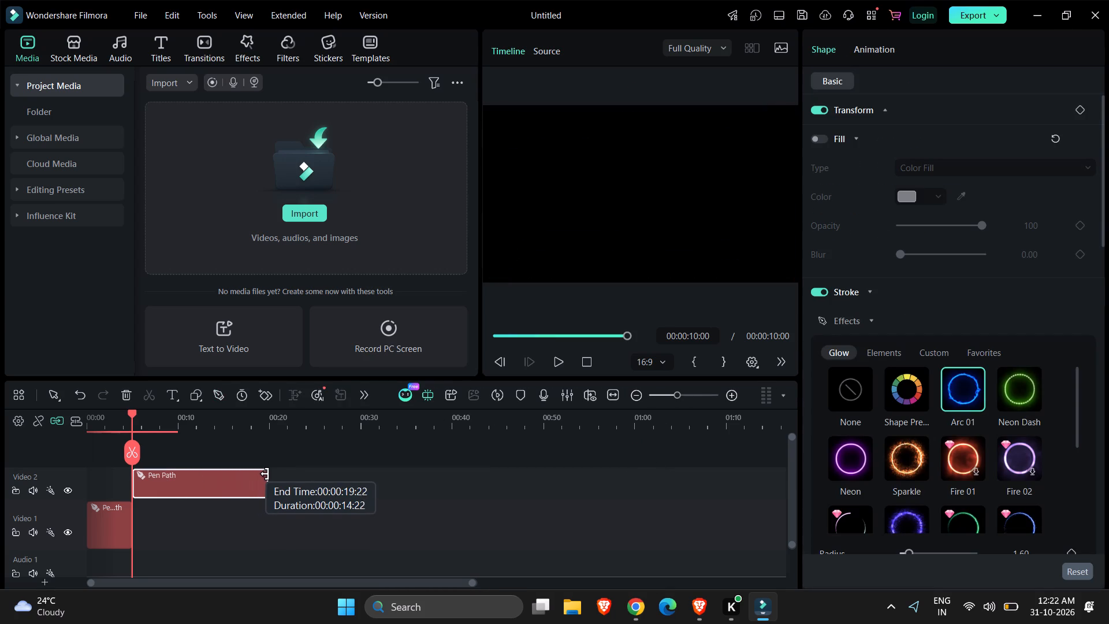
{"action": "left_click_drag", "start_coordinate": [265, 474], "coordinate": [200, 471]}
Extend the first pen path clip on Video 1 to a duration of about 10 seconds.
{"action": "left_click", "coordinate": [118, 519]}
{"action": "left_click_drag", "start_coordinate": [129, 521], "coordinate": [163, 521]}
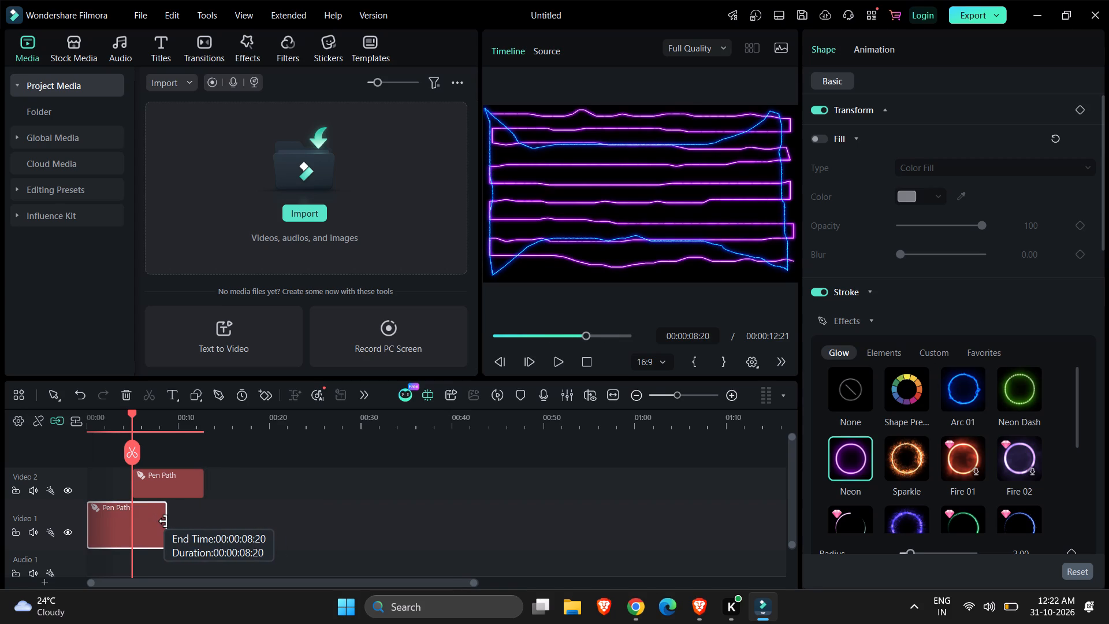
{"action": "left_click_drag", "start_coordinate": [163, 521], "coordinate": [176, 521]}
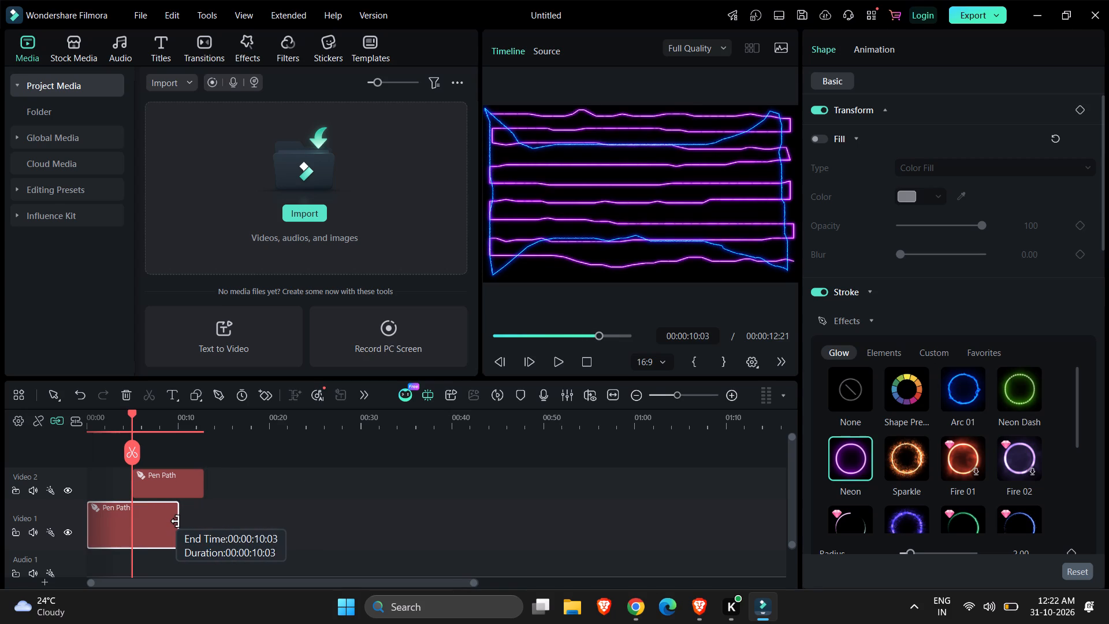
{"action": "left_click_drag", "start_coordinate": [176, 521], "coordinate": [174, 522]}
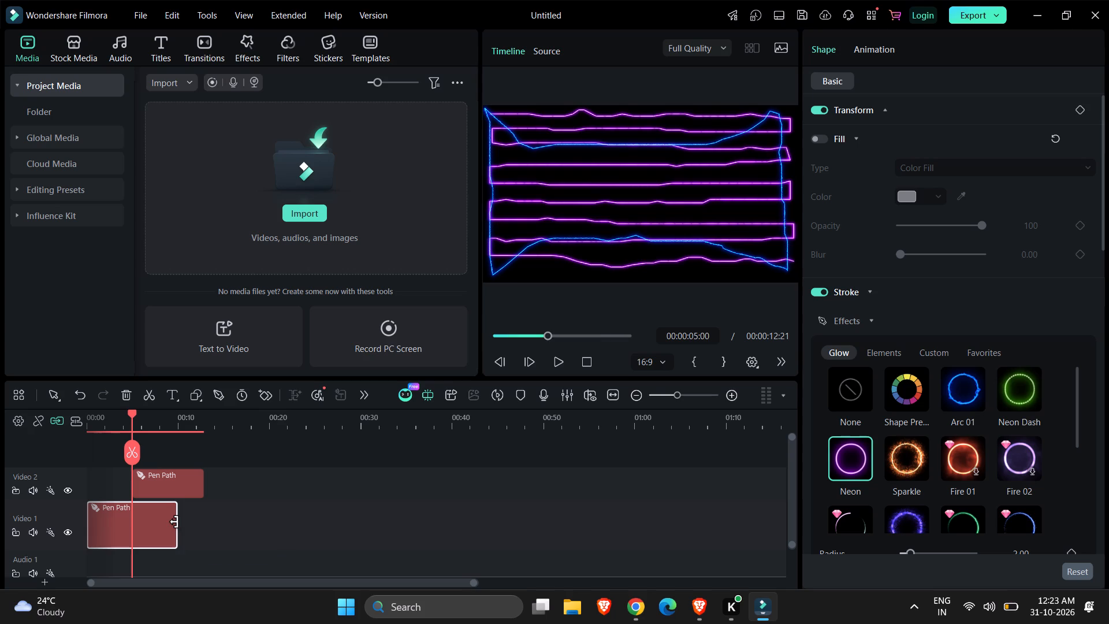
Move the Arc 01 pen path clip on Video 2 to start where the first clip ends, at about 10 seconds.
{"action": "left_click_drag", "start_coordinate": [180, 489], "coordinate": [222, 484]}
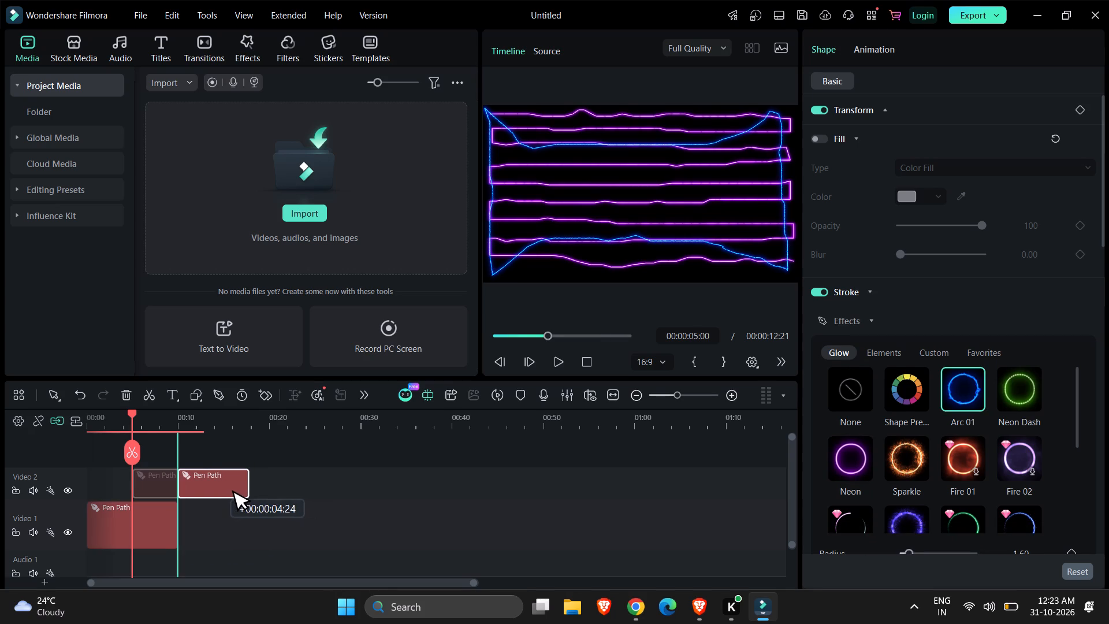
{"action": "left_click_drag", "start_coordinate": [222, 484], "coordinate": [224, 483]}
Extend the Arc 01 pen path clip on Video 2 to end at 00:00:20:00.
{"action": "left_click_drag", "start_coordinate": [135, 455], "coordinate": [198, 458]}
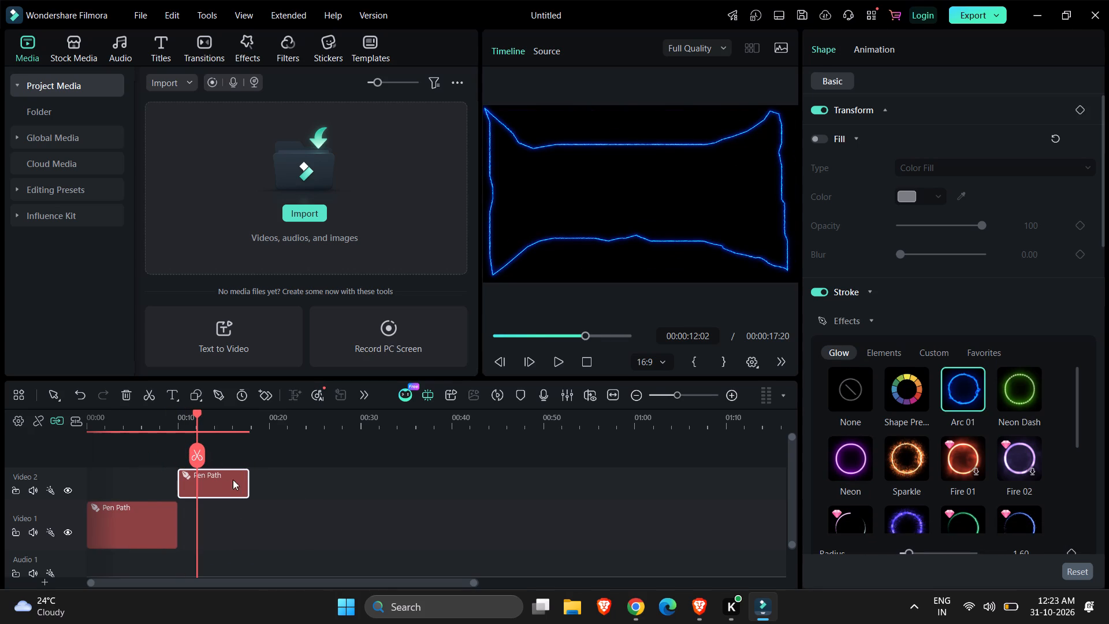
{"action": "left_click", "coordinate": [229, 486]}
{"action": "left_click_drag", "start_coordinate": [245, 484], "coordinate": [252, 484]}
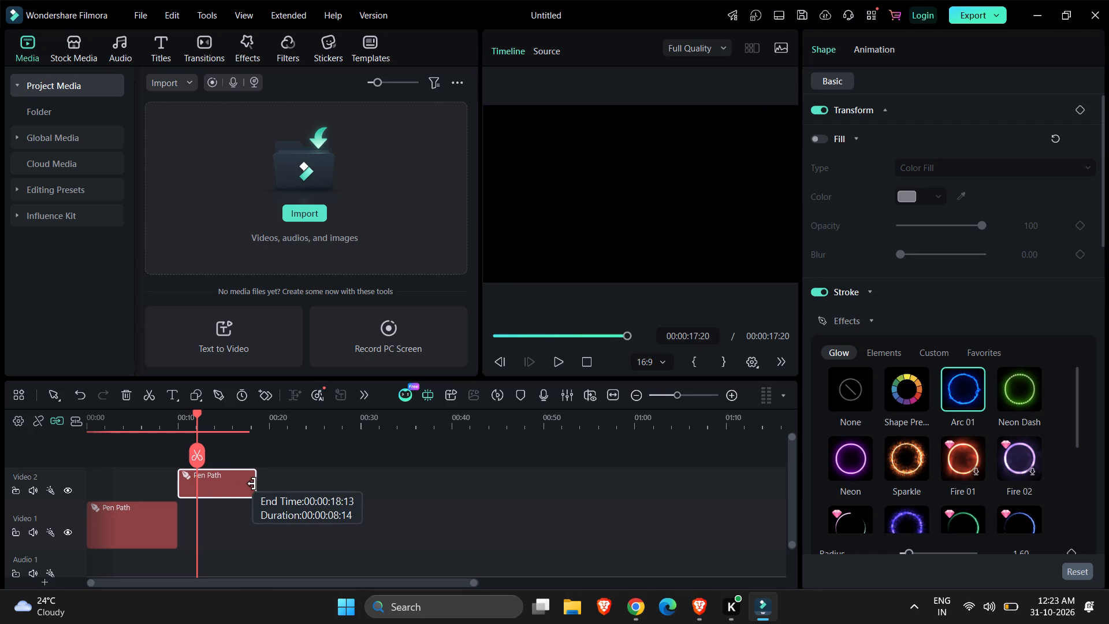
{"action": "left_click_drag", "start_coordinate": [252, 484], "coordinate": [264, 482]}
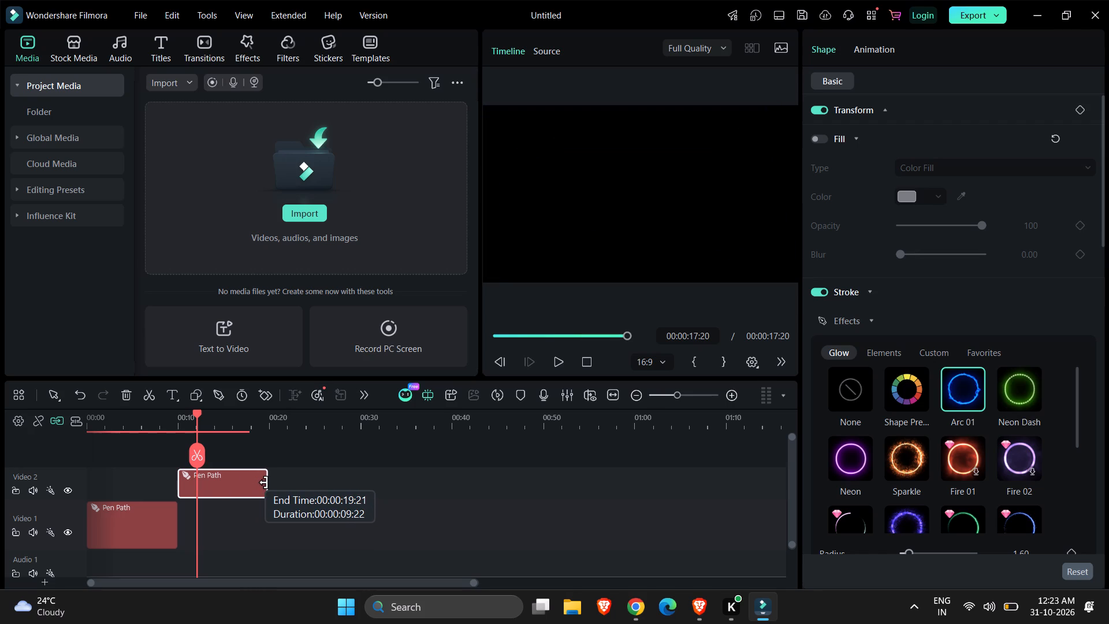
{"action": "left_click_drag", "start_coordinate": [264, 482], "coordinate": [265, 482]}
Start a third pen path at 00:00:20:00 with closely spaced points along the frame's bottom edge, from the lower-left corner to mid-frame.
{"action": "left_click_drag", "start_coordinate": [195, 450], "coordinate": [274, 452]}
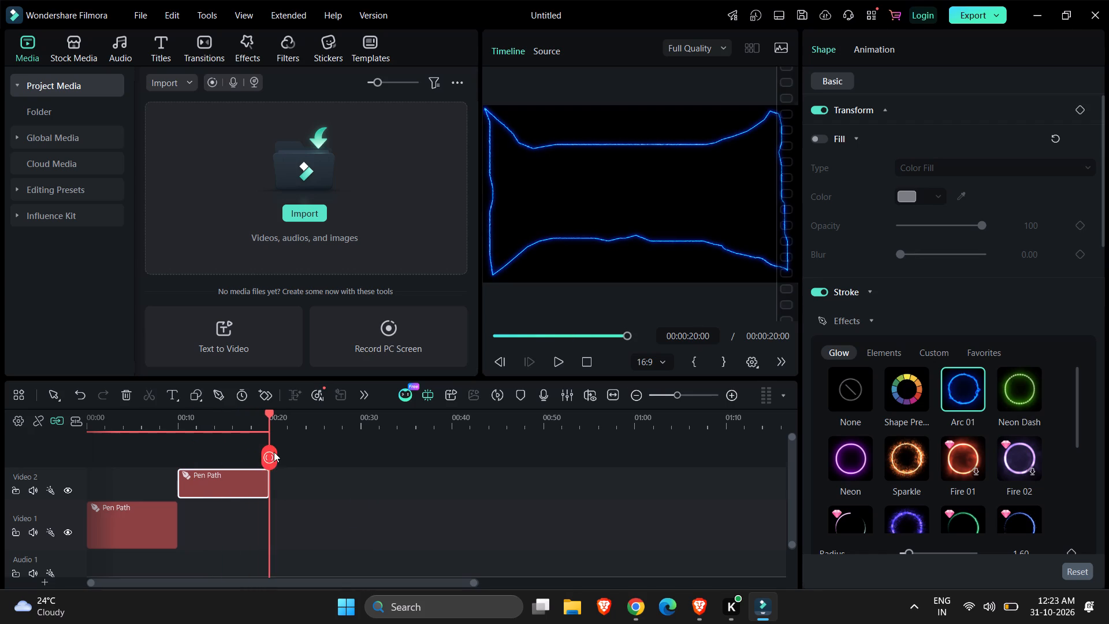
{"action": "left_click_drag", "start_coordinate": [274, 452], "coordinate": [277, 445]}
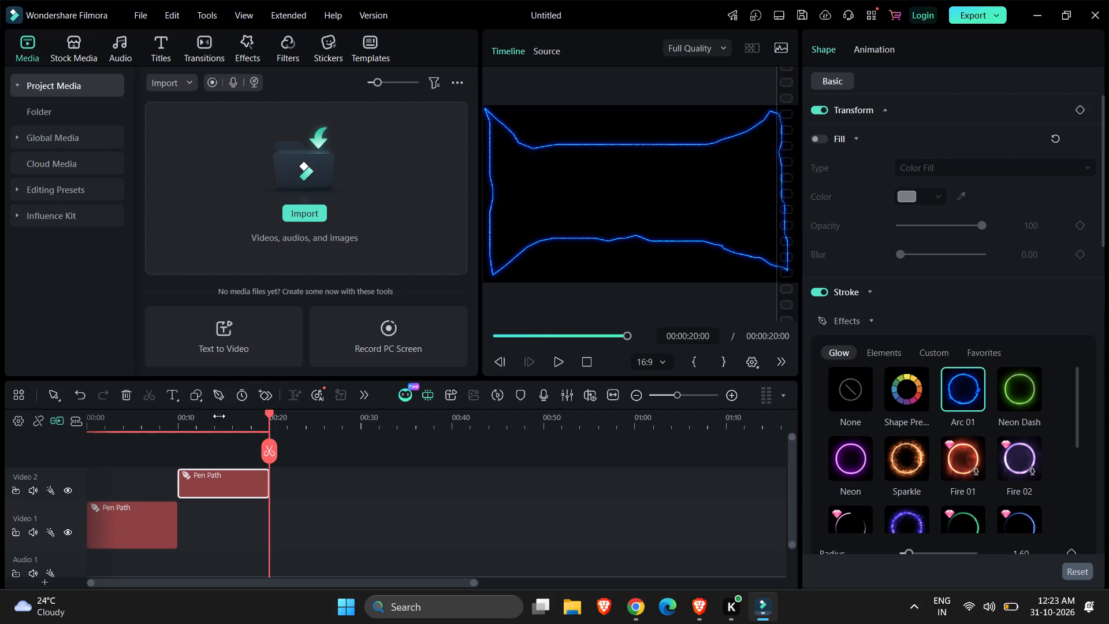
{"action": "left_click", "coordinate": [222, 399]}
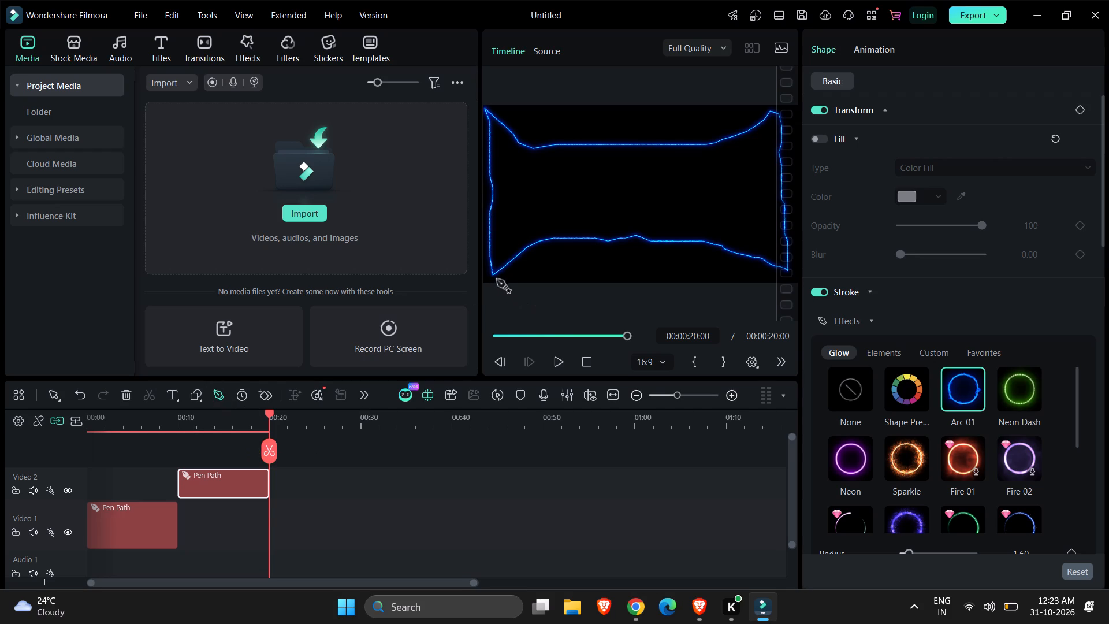
{"action": "left_click", "coordinate": [491, 278]}
{"action": "left_click", "coordinate": [503, 278]}
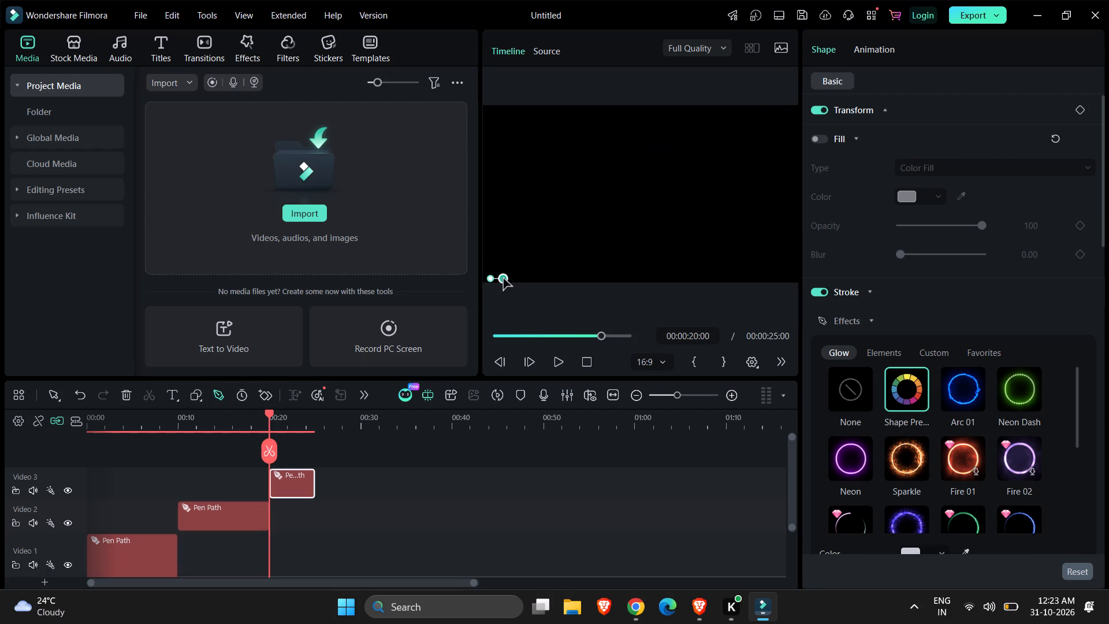
{"action": "left_click", "coordinate": [518, 277]}
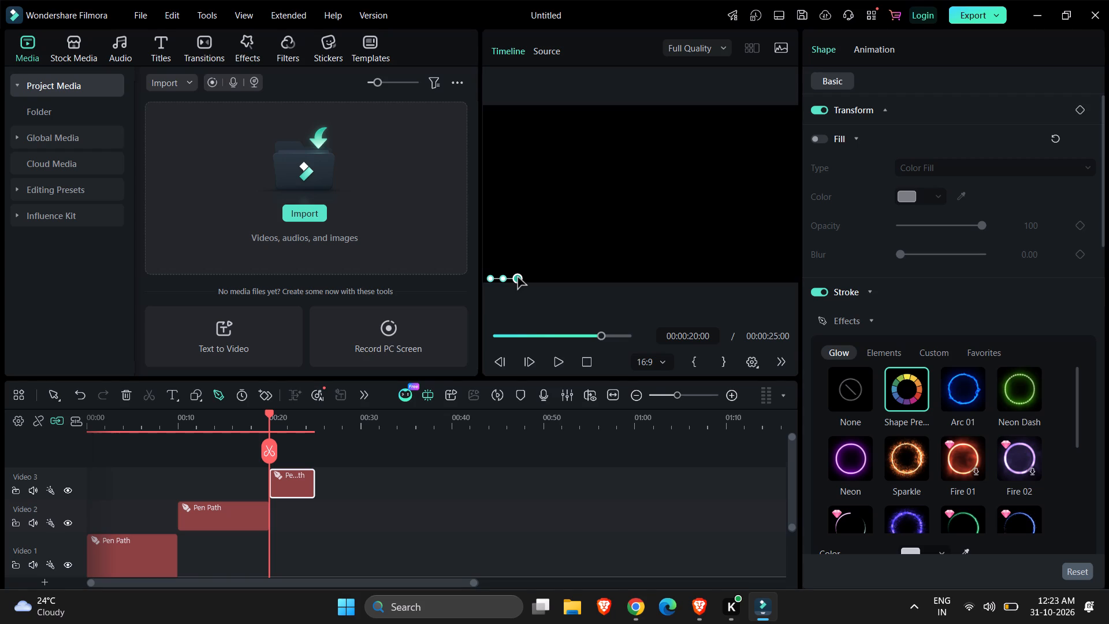
{"action": "left_click", "coordinate": [527, 277]}
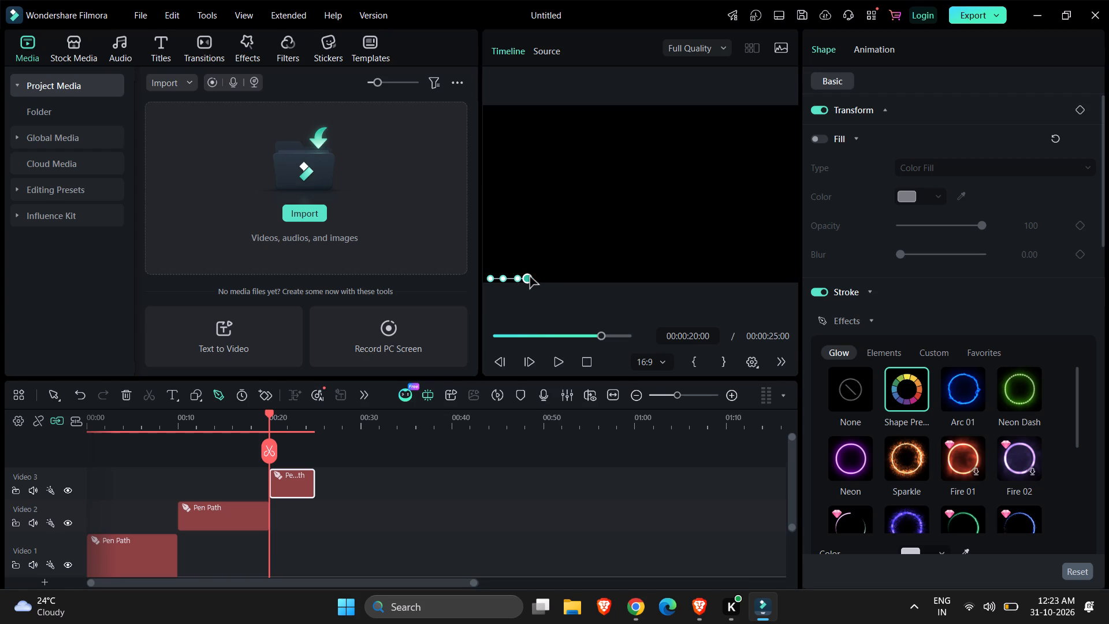
{"action": "left_click", "coordinate": [542, 278]}
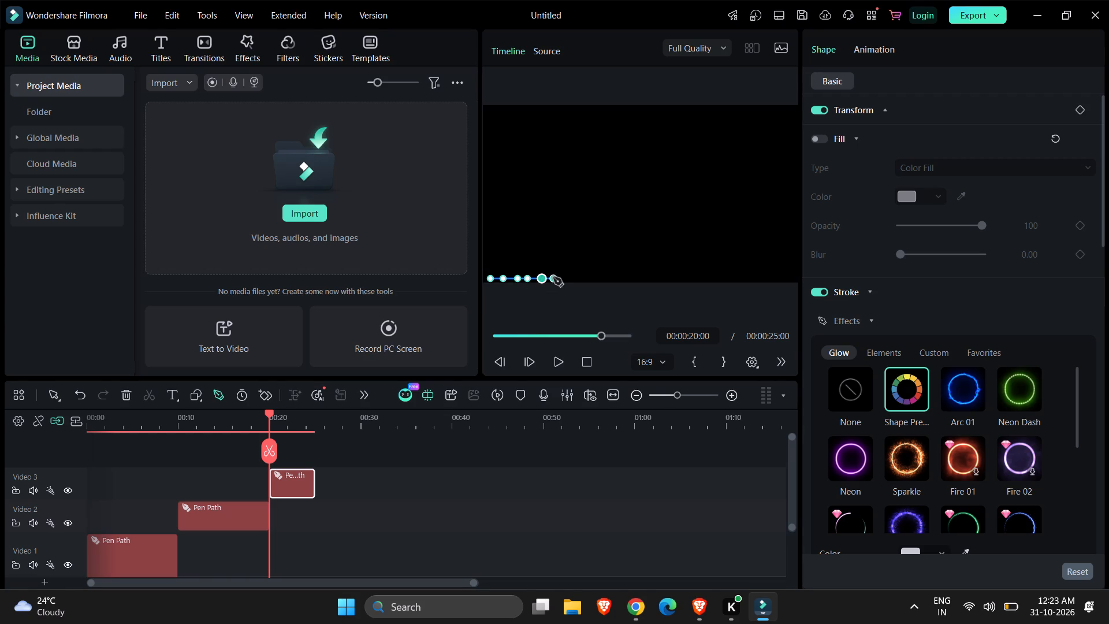
{"action": "left_click", "coordinate": [553, 277]}
{"action": "left_click", "coordinate": [567, 278]}
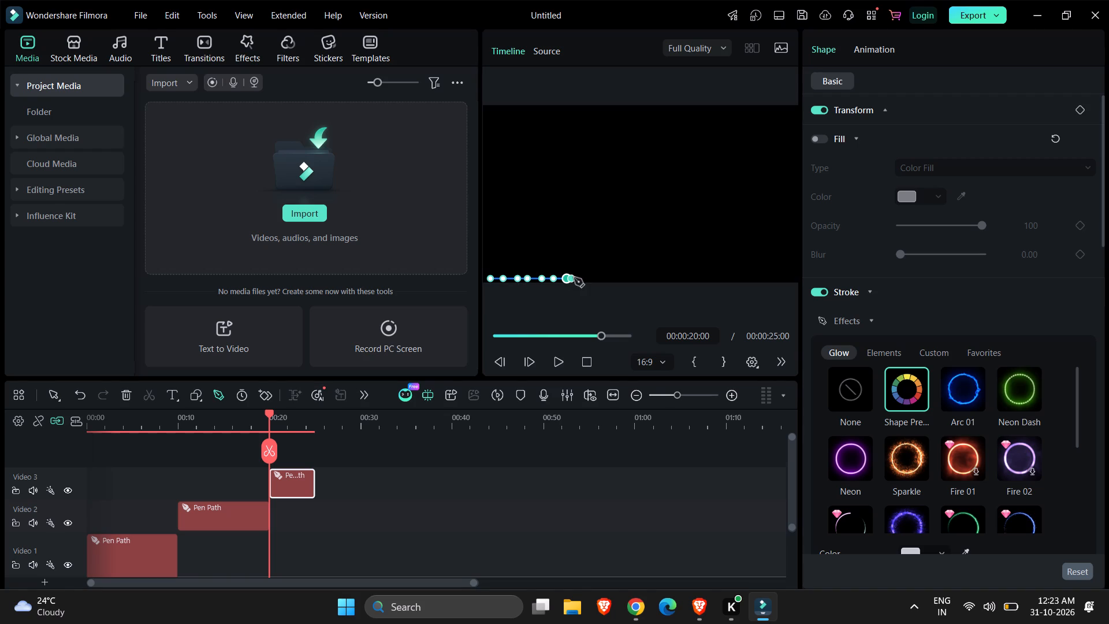
{"action": "left_click", "coordinate": [578, 278]}
{"action": "left_click", "coordinate": [590, 278]}
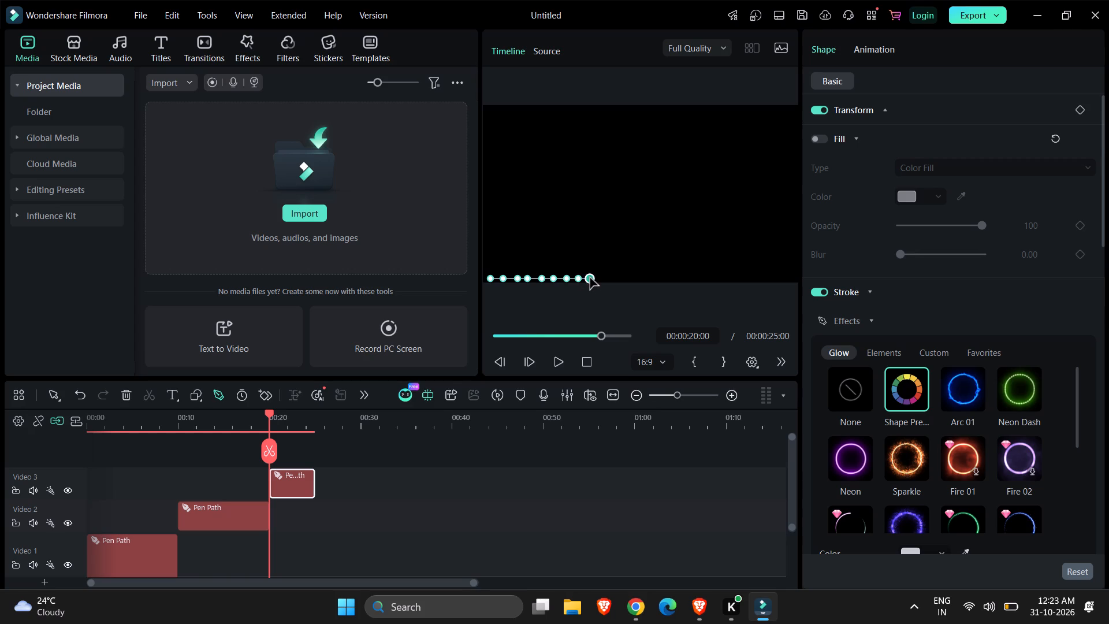
{"action": "left_click", "coordinate": [601, 278]}
{"action": "left_click", "coordinate": [613, 278]}
{"action": "left_click", "coordinate": [628, 277]}
{"action": "left_click", "coordinate": [641, 277]}
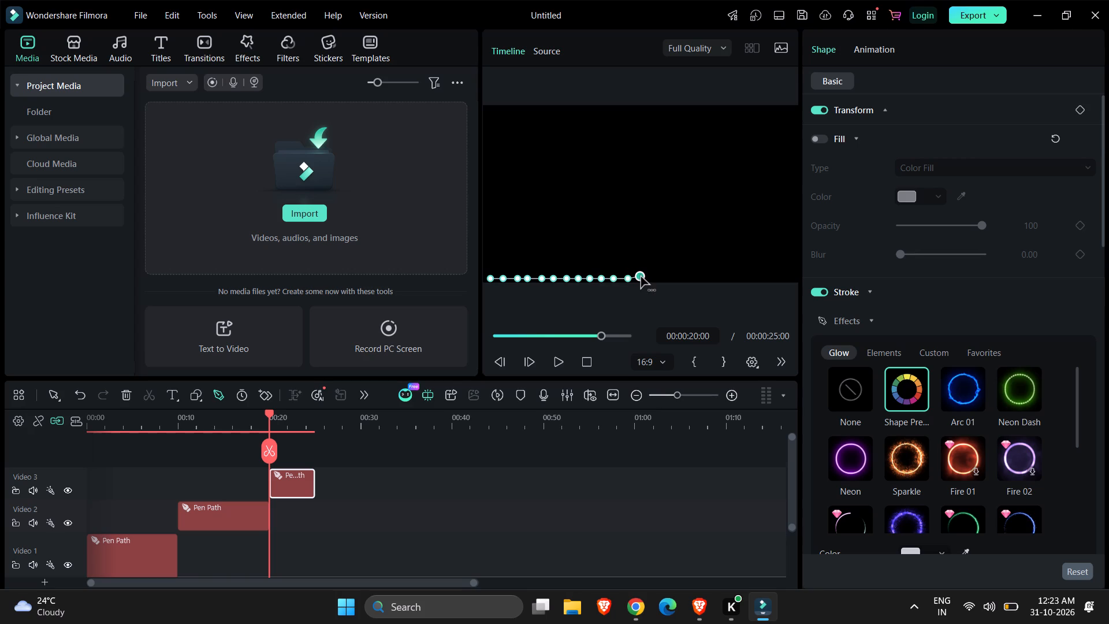
Continue the third pen path with closely spaced points along the frame's bottom edge from mid-frame to the right edge.
{"action": "left_click", "coordinate": [654, 277]}
{"action": "left_click", "coordinate": [669, 277]}
{"action": "left_click", "coordinate": [684, 277]}
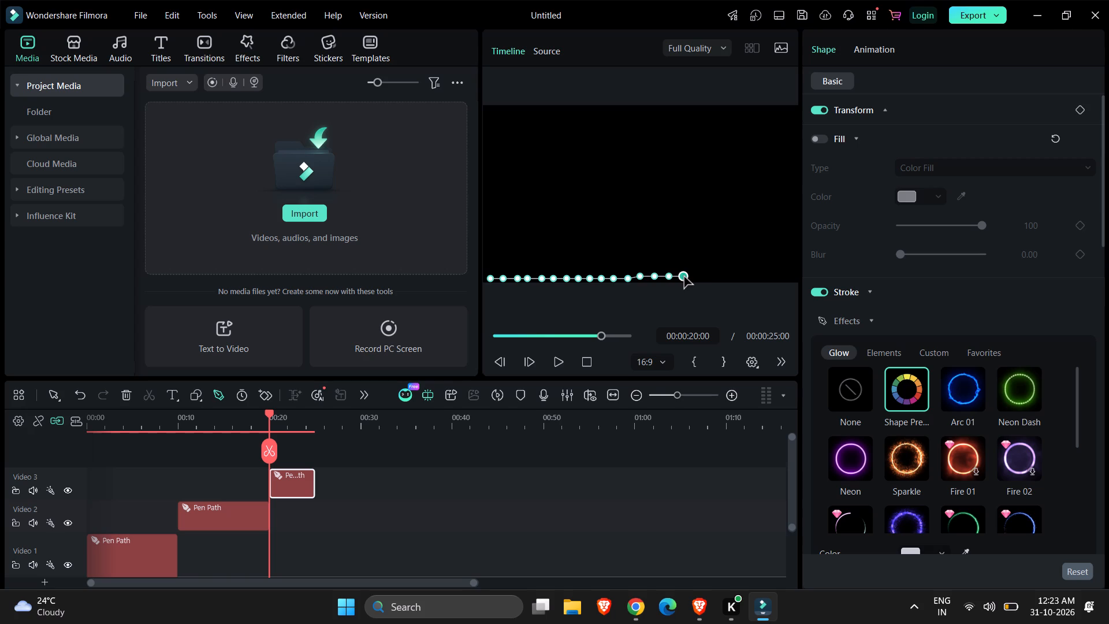
{"action": "left_click", "coordinate": [694, 277]}
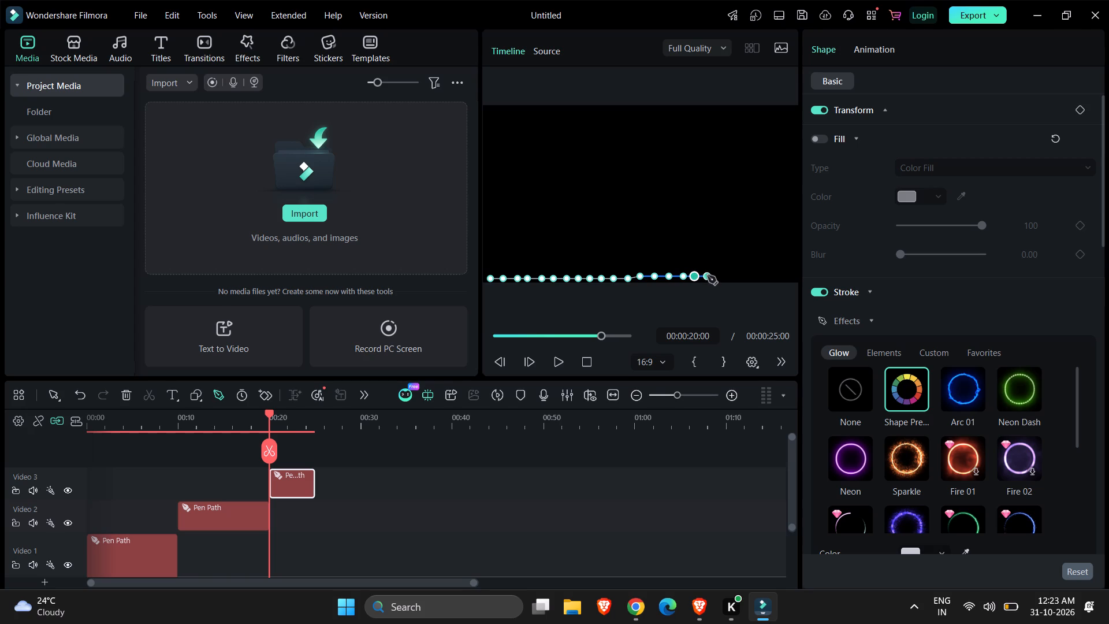
{"action": "left_click", "coordinate": [708, 276]}
{"action": "left_click", "coordinate": [720, 276]}
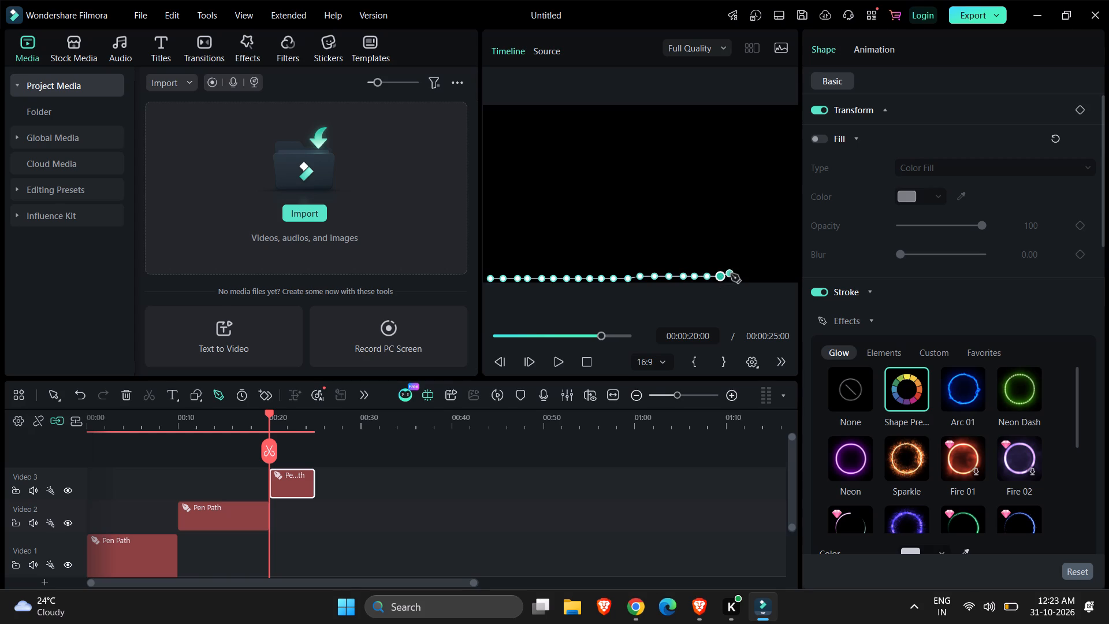
{"action": "left_click", "coordinate": [731, 274]}
{"action": "left_click", "coordinate": [742, 274]}
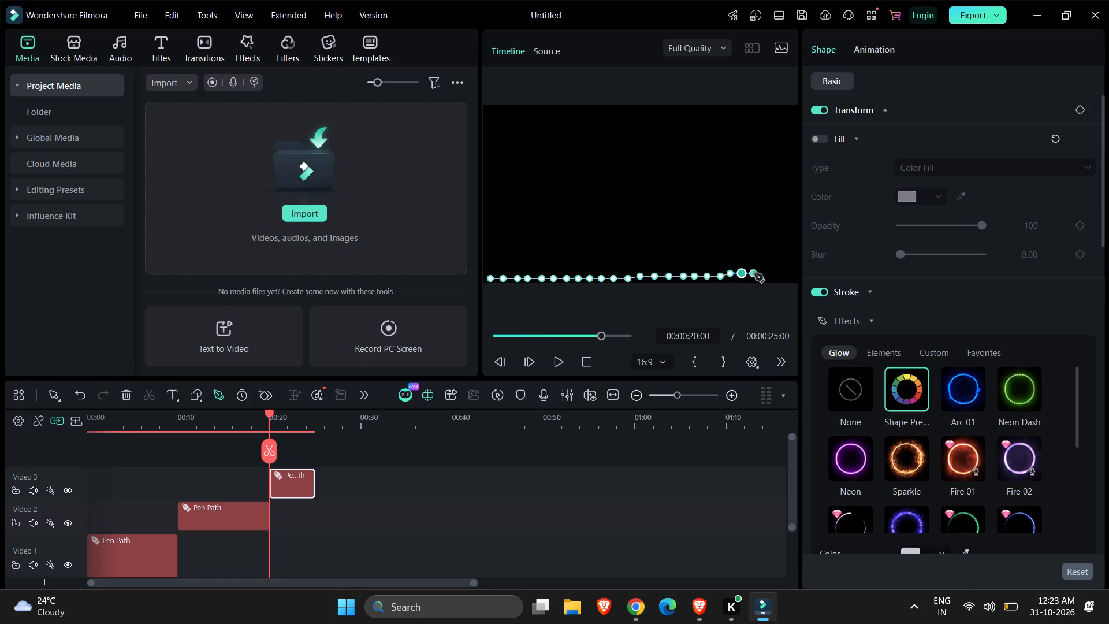
{"action": "left_click", "coordinate": [754, 273]}
{"action": "left_click", "coordinate": [767, 273]}
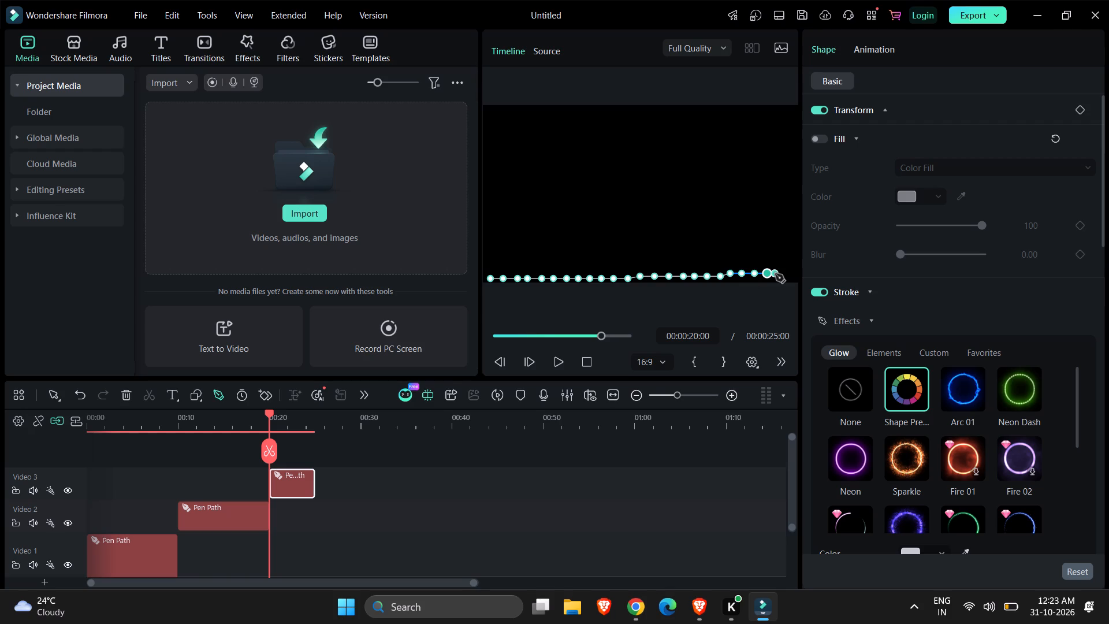
{"action": "left_click", "coordinate": [775, 274]}
{"action": "left_click", "coordinate": [784, 274]}
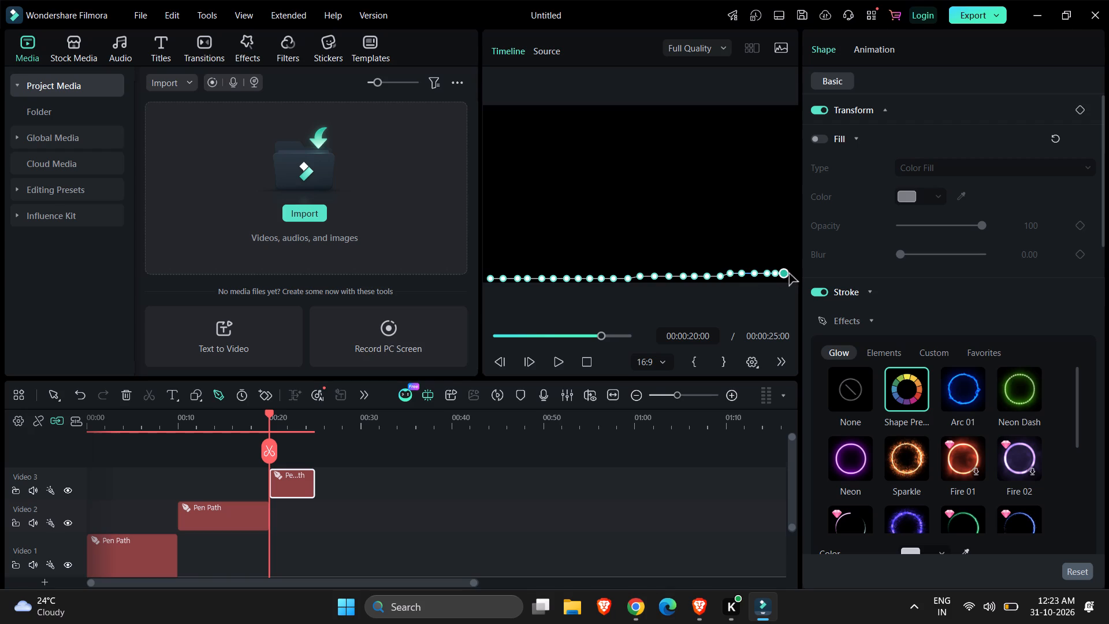
{"action": "left_click", "coordinate": [794, 274]}
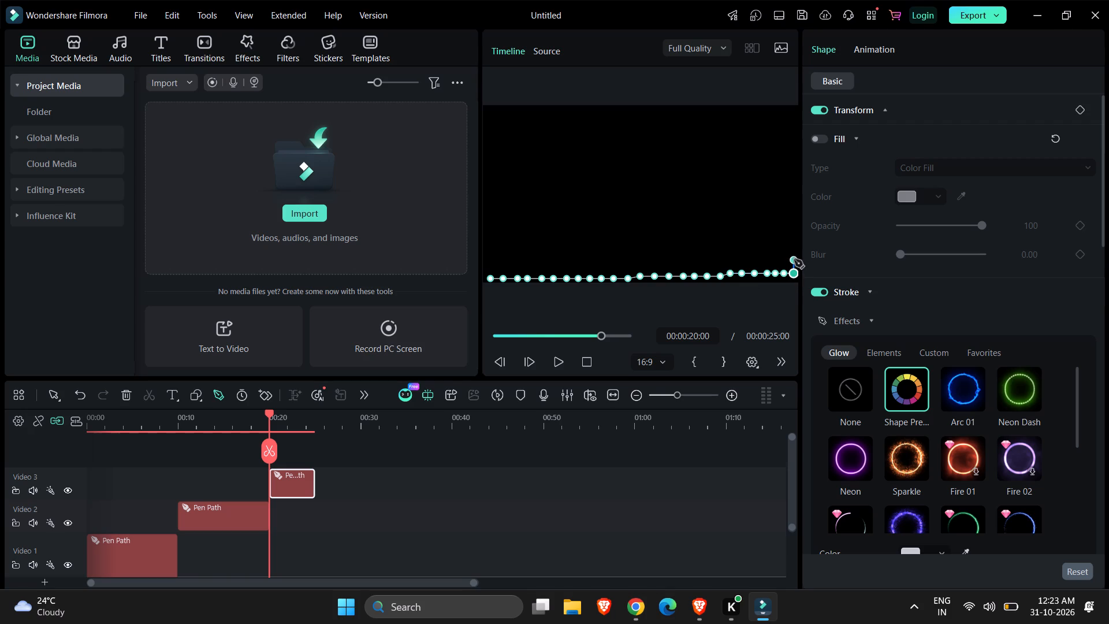
Turn the third pen path slightly upward at the frame's right edge and run a second row of points leftward to mid-frame.
{"action": "left_click", "coordinate": [792, 259]}
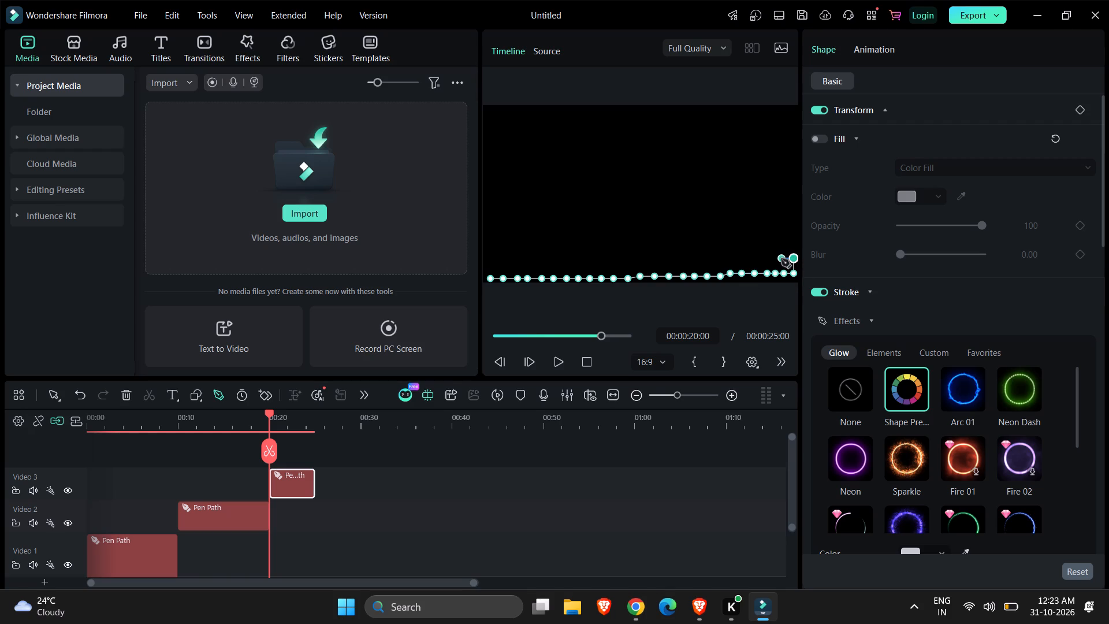
{"action": "left_click", "coordinate": [781, 259]}
{"action": "left_click", "coordinate": [771, 259]}
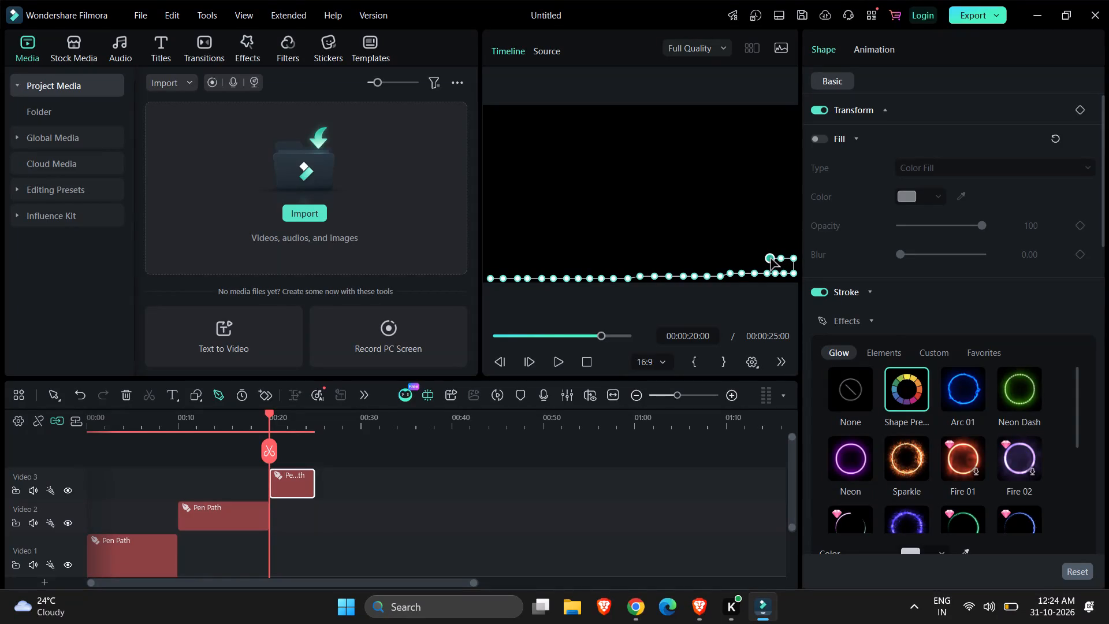
{"action": "left_click", "coordinate": [760, 259]}
{"action": "left_click", "coordinate": [748, 261]}
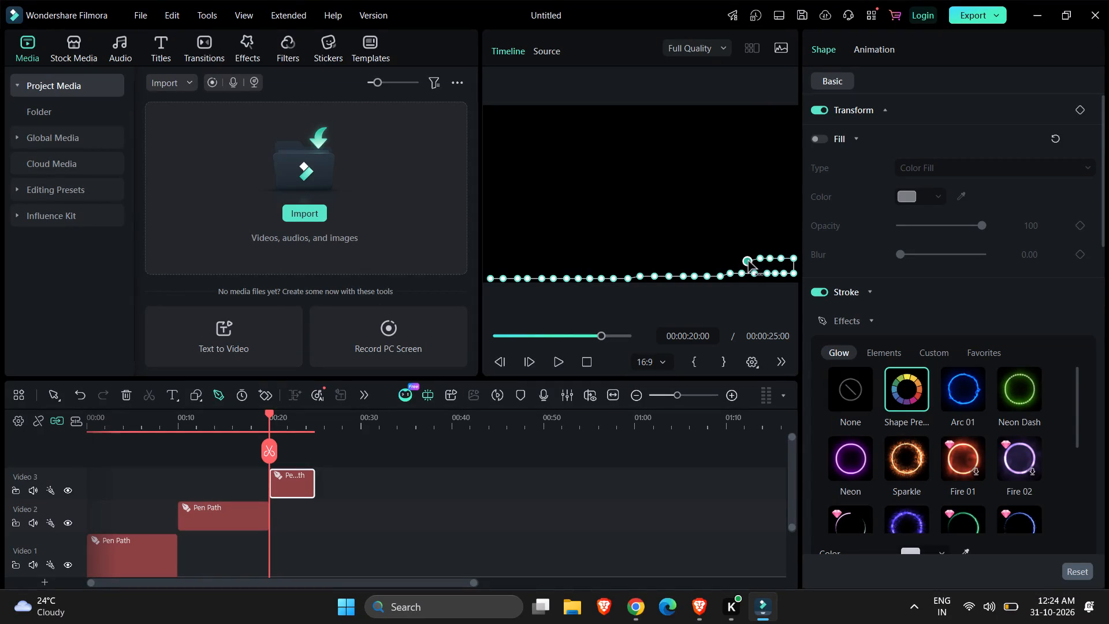
{"action": "left_click", "coordinate": [736, 262]}
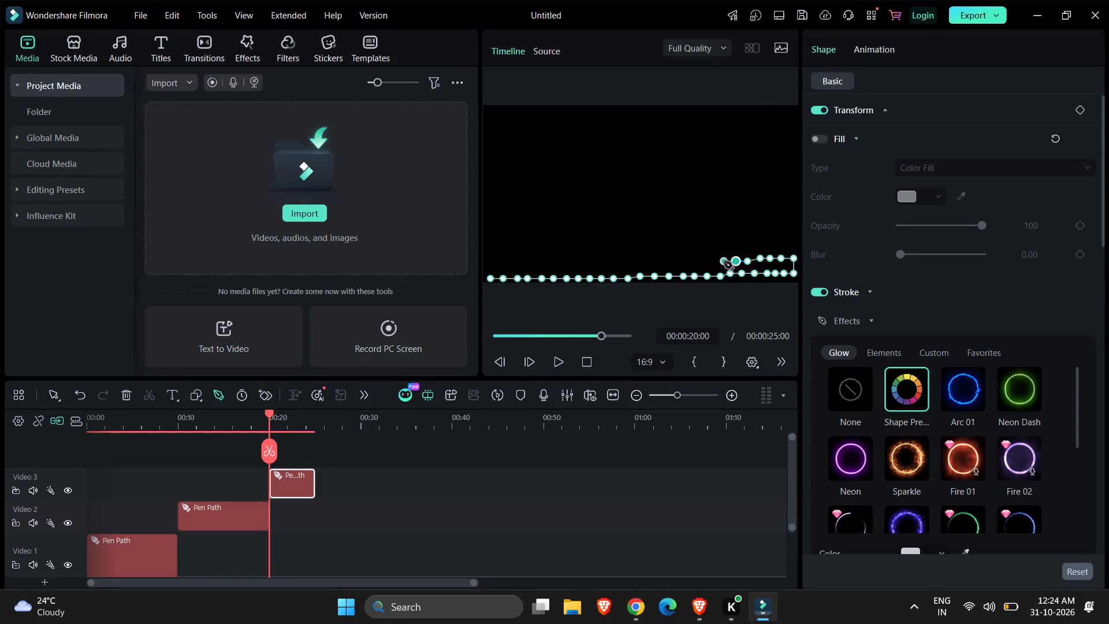
{"action": "left_click", "coordinate": [724, 261]}
{"action": "left_click", "coordinate": [715, 261]}
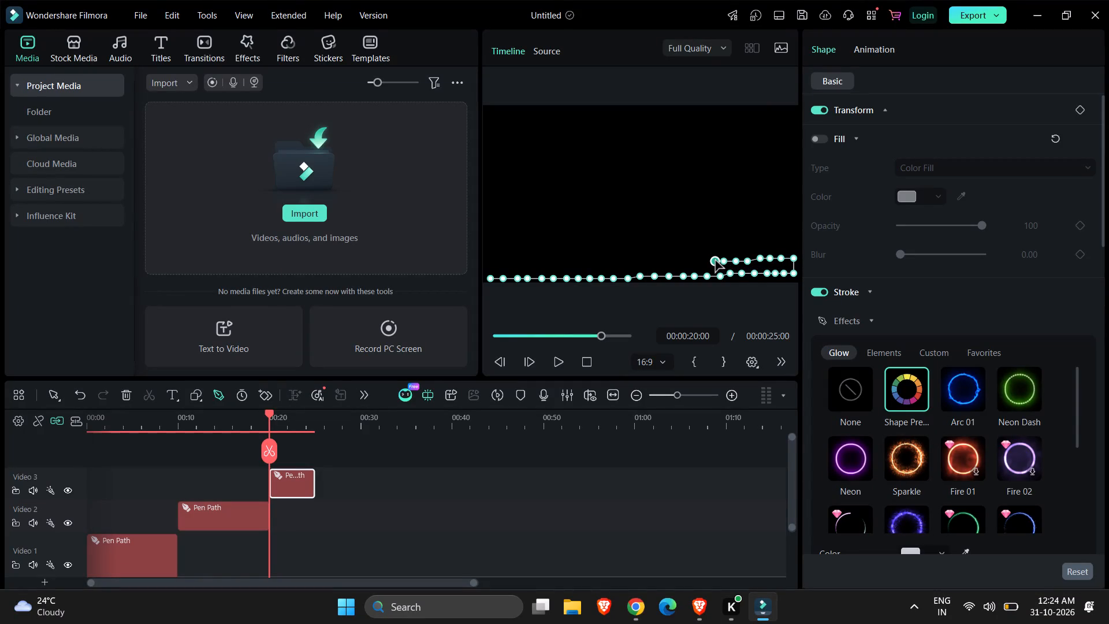
{"action": "left_click", "coordinate": [707, 260]}
{"action": "left_click", "coordinate": [702, 260]}
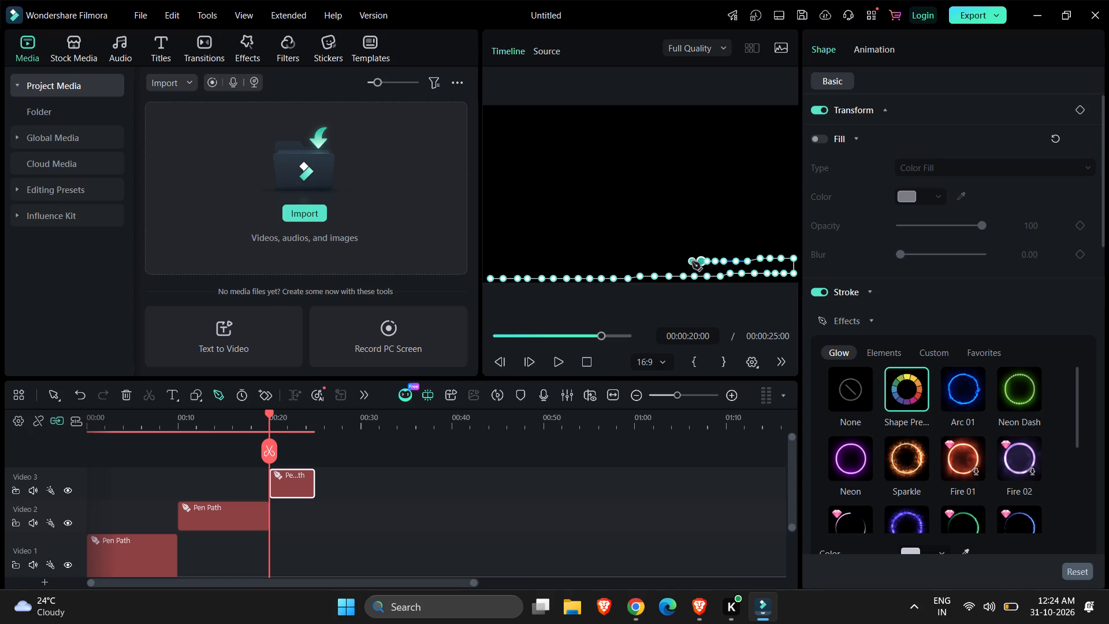
{"action": "left_click", "coordinate": [691, 262]}
{"action": "left_click", "coordinate": [684, 263]}
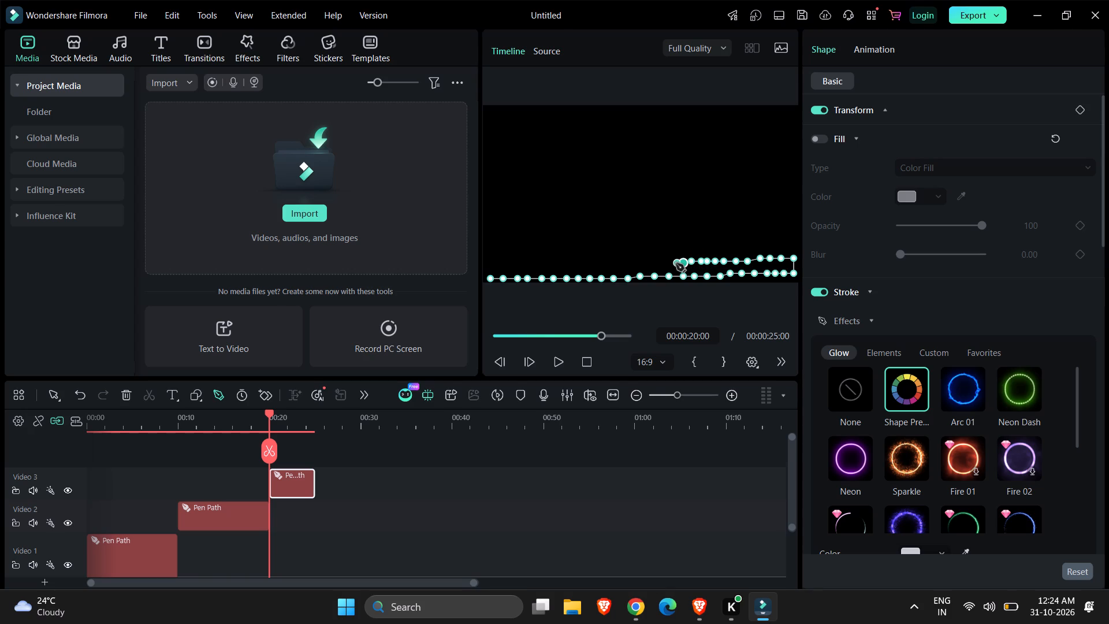
{"action": "left_click", "coordinate": [674, 263]}
{"action": "left_click", "coordinate": [670, 263]}
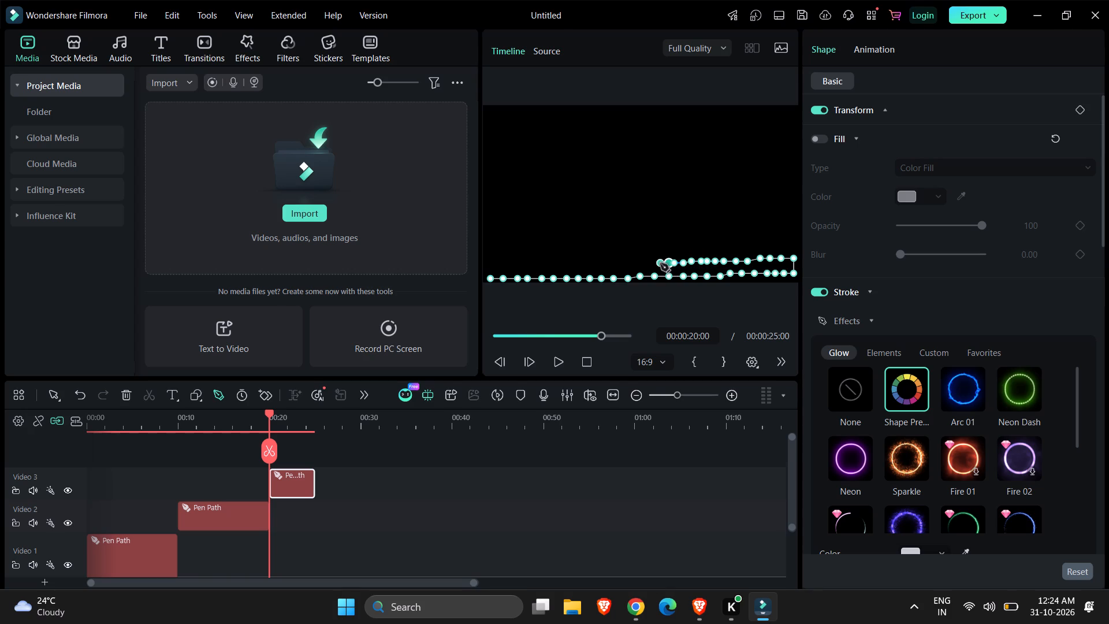
{"action": "left_click", "coordinate": [660, 263]}
{"action": "left_click", "coordinate": [649, 263]}
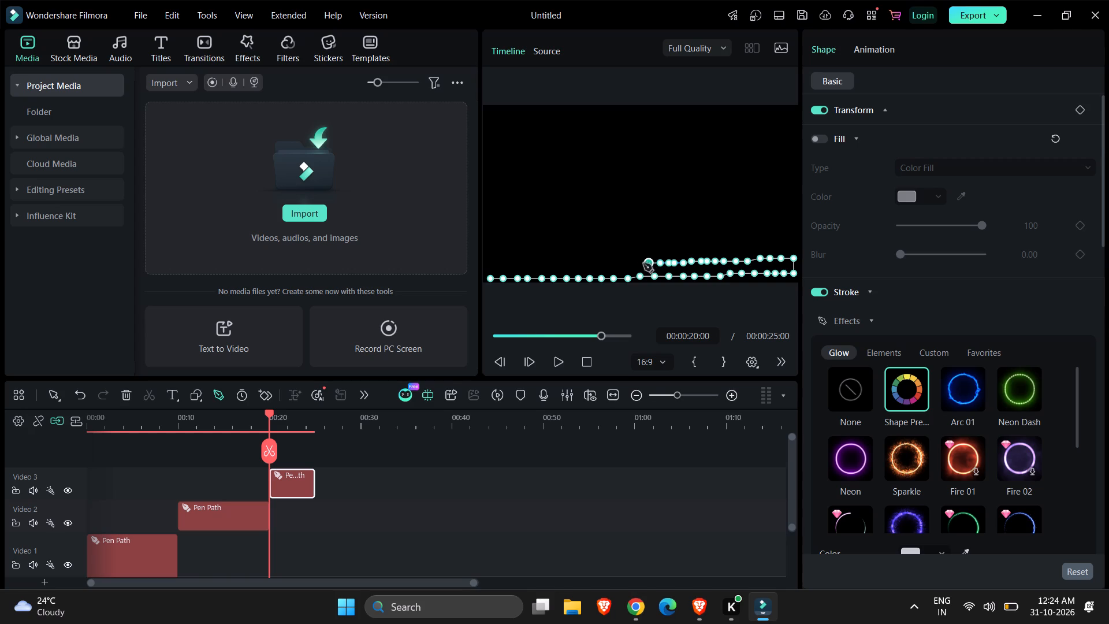
{"action": "left_click", "coordinate": [641, 263]}
Continue the third pen path's second row with closely spaced points from mid-frame leftward to about a quarter of the frame width.
{"action": "left_click", "coordinate": [634, 263]}
{"action": "left_click", "coordinate": [627, 263]}
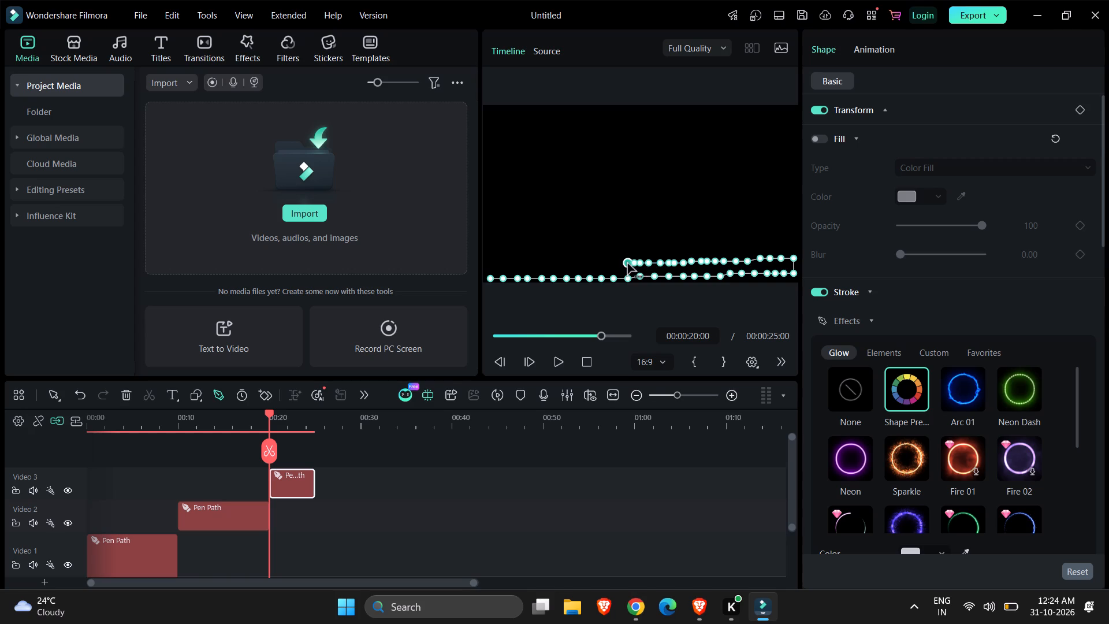
{"action": "left_click", "coordinate": [617, 263]}
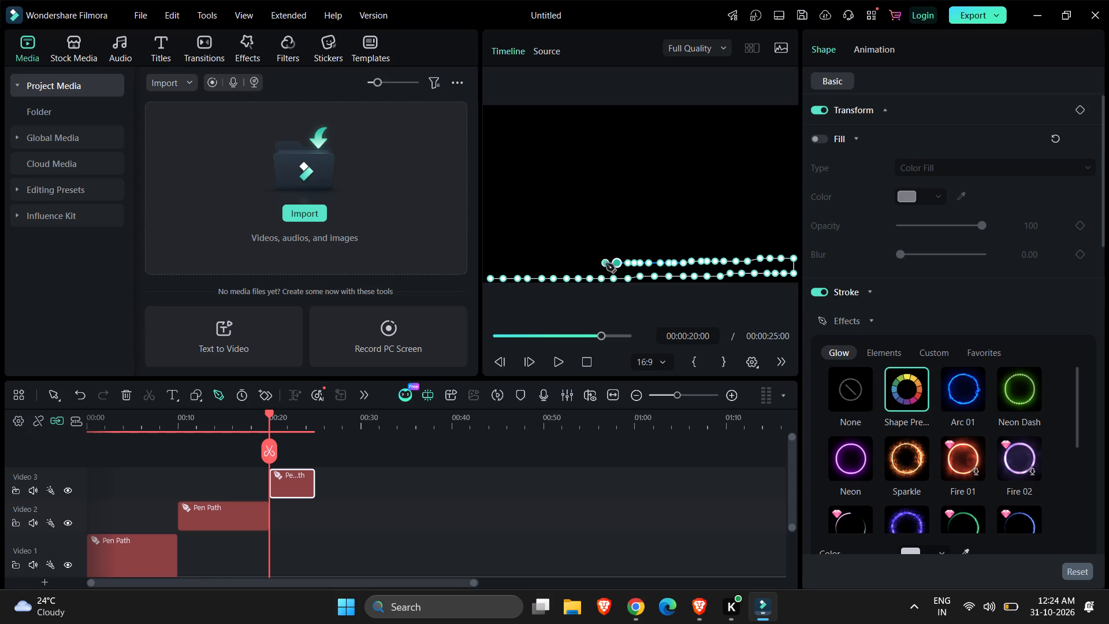
{"action": "left_click", "coordinate": [606, 263]}
{"action": "left_click", "coordinate": [596, 263]}
{"action": "left_click", "coordinate": [588, 264]}
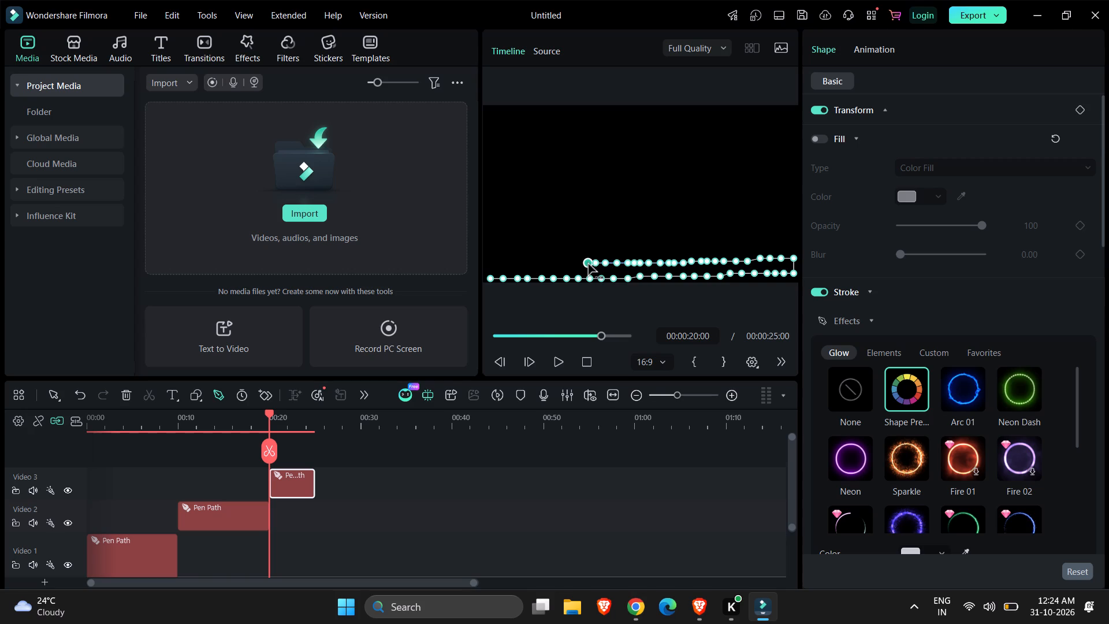
{"action": "left_click", "coordinate": [577, 264]}
{"action": "left_click", "coordinate": [568, 265]}
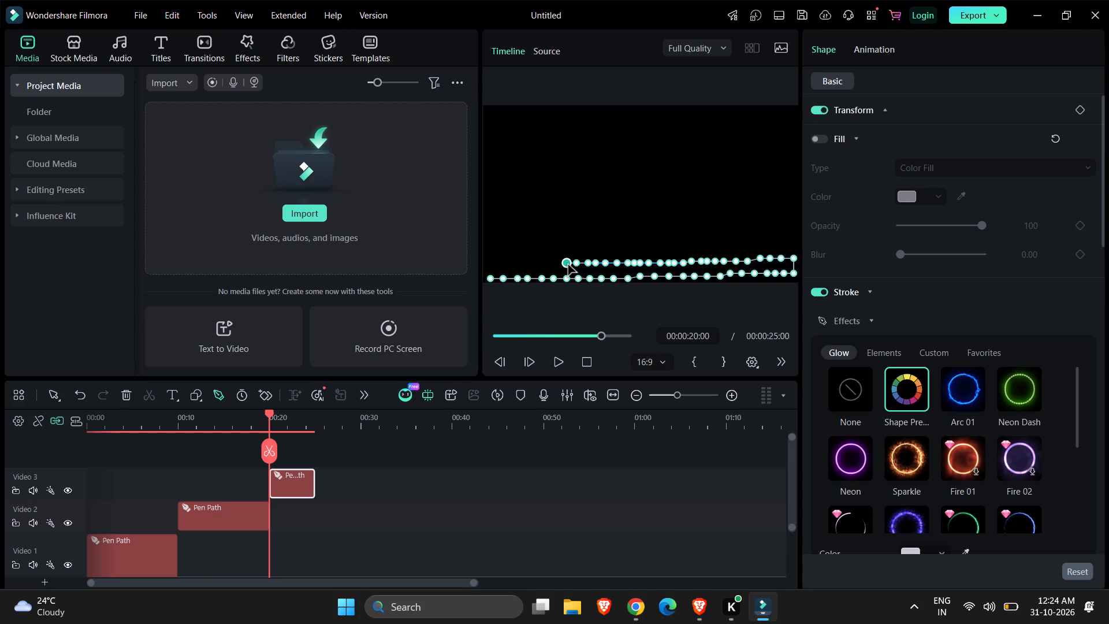
{"action": "left_click", "coordinate": [561, 265]}
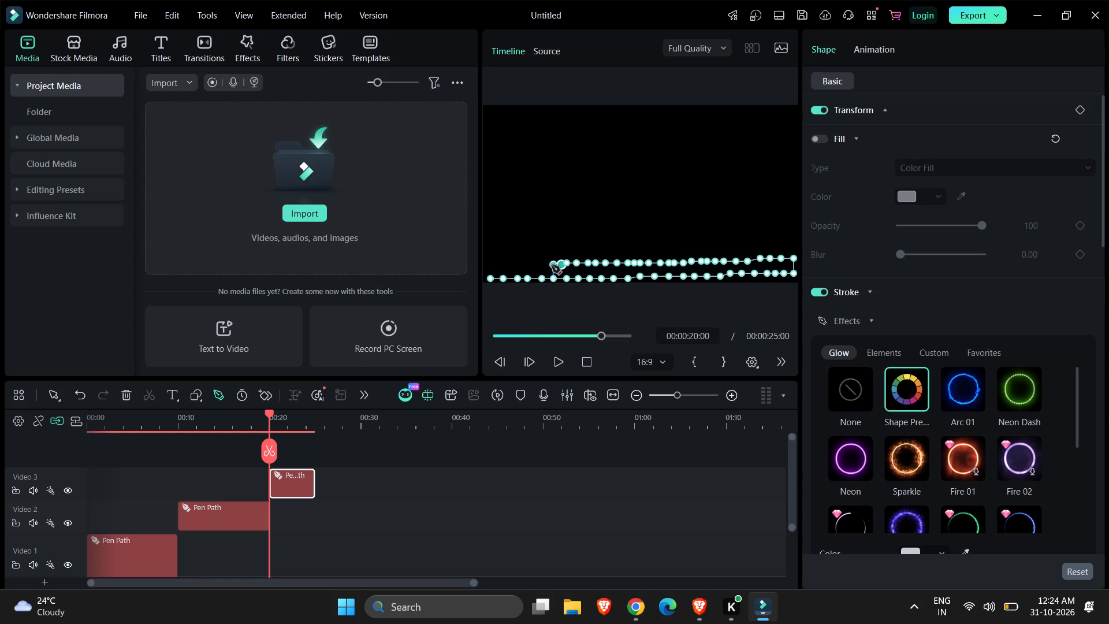
Finish the third pen path's second row with closely spaced points leftward to the frame's left edge.
{"action": "left_click", "coordinate": [552, 265]}
{"action": "left_click", "coordinate": [546, 265]}
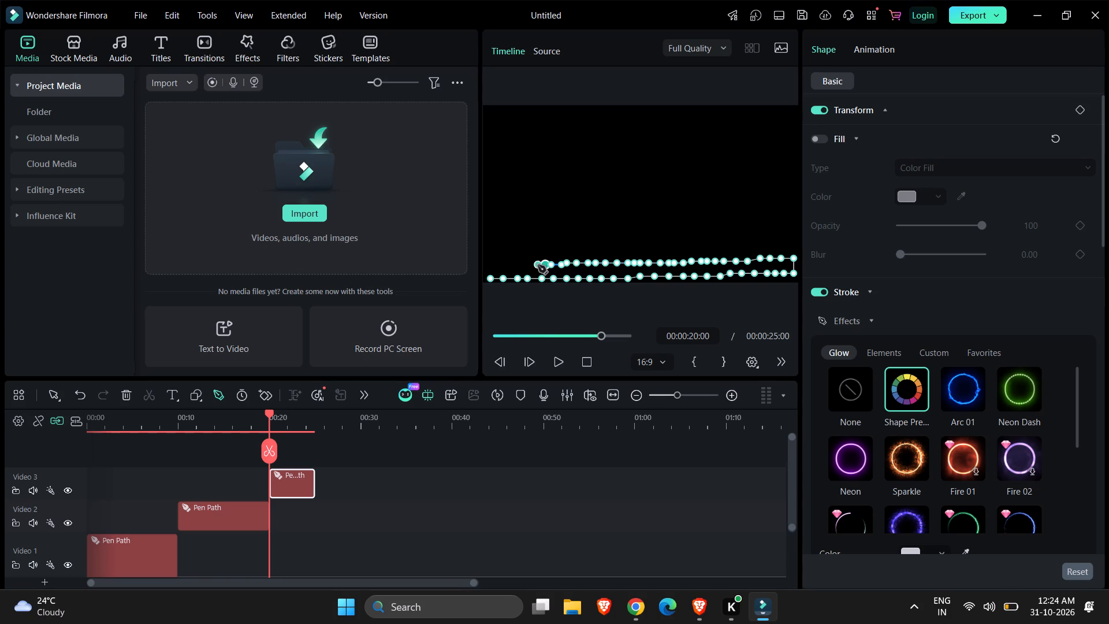
{"action": "left_click", "coordinate": [538, 265]}
{"action": "left_click", "coordinate": [532, 266]}
{"action": "left_click", "coordinate": [527, 266]}
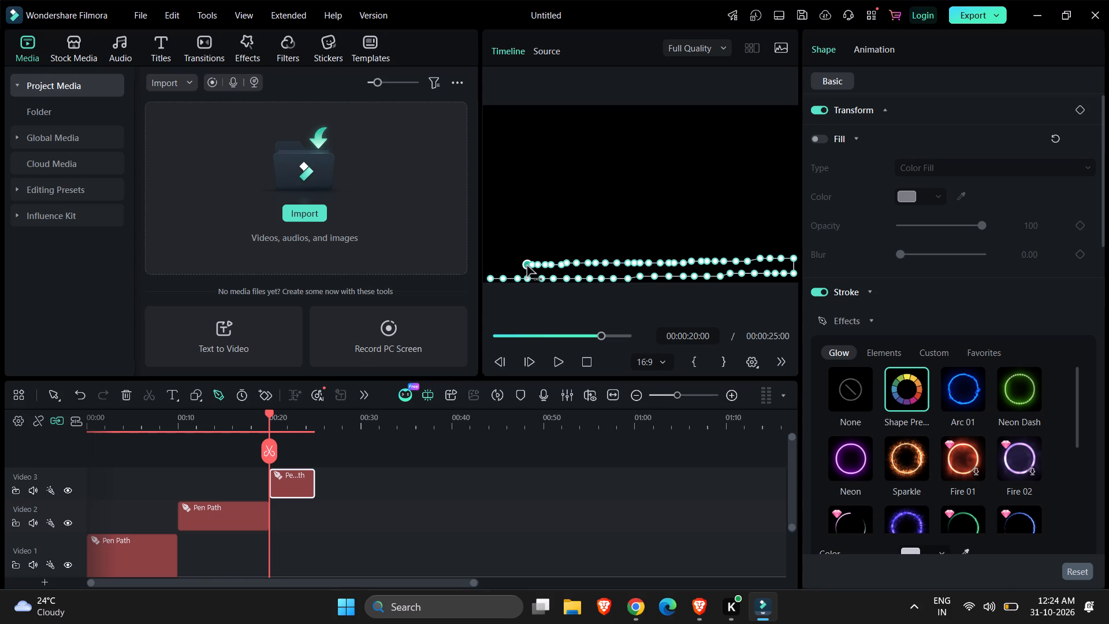
{"action": "left_click", "coordinate": [526, 266]}
{"action": "left_click", "coordinate": [519, 266]}
{"action": "left_click_drag", "start_coordinate": [514, 266], "coordinate": [508, 266]}
{"action": "left_click", "coordinate": [508, 266]}
{"action": "left_click", "coordinate": [504, 266]}
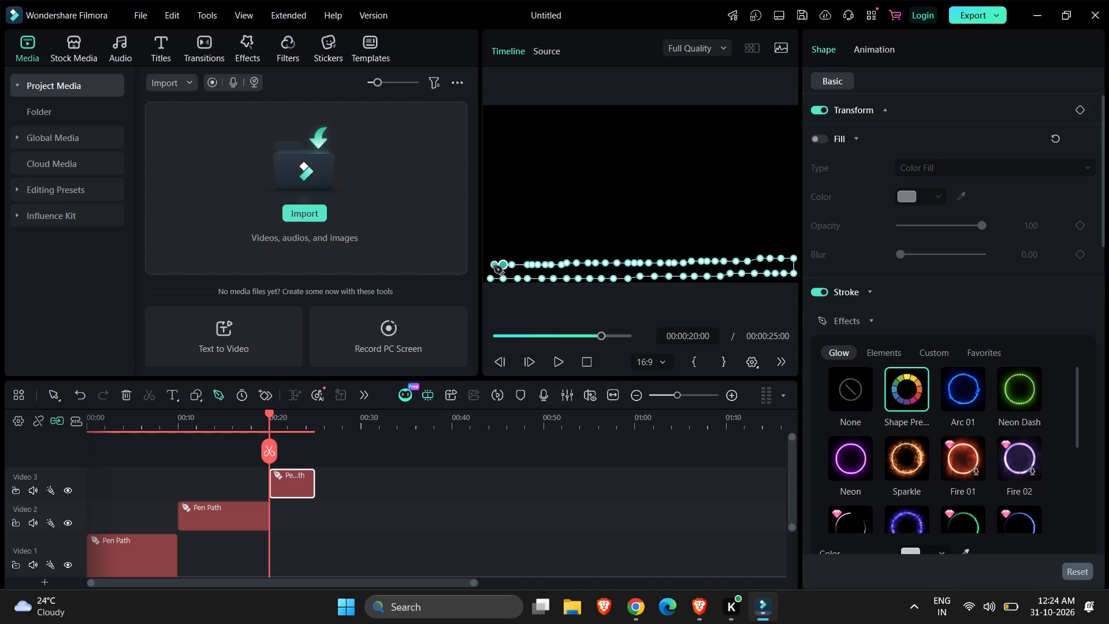
{"action": "left_click", "coordinate": [494, 266]}
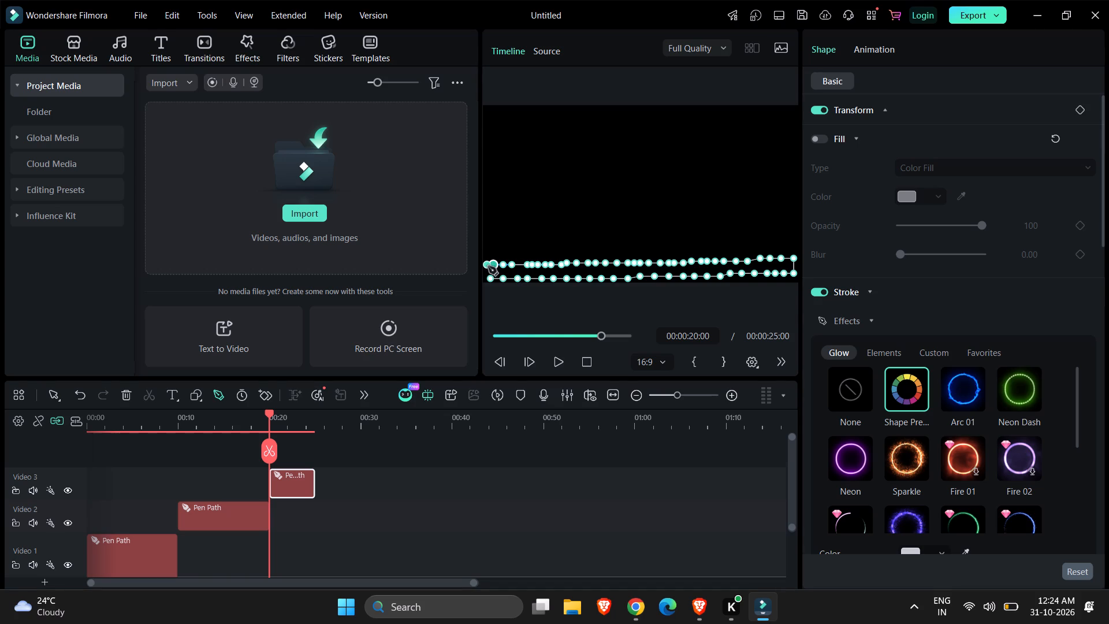
{"action": "left_click", "coordinate": [488, 266]}
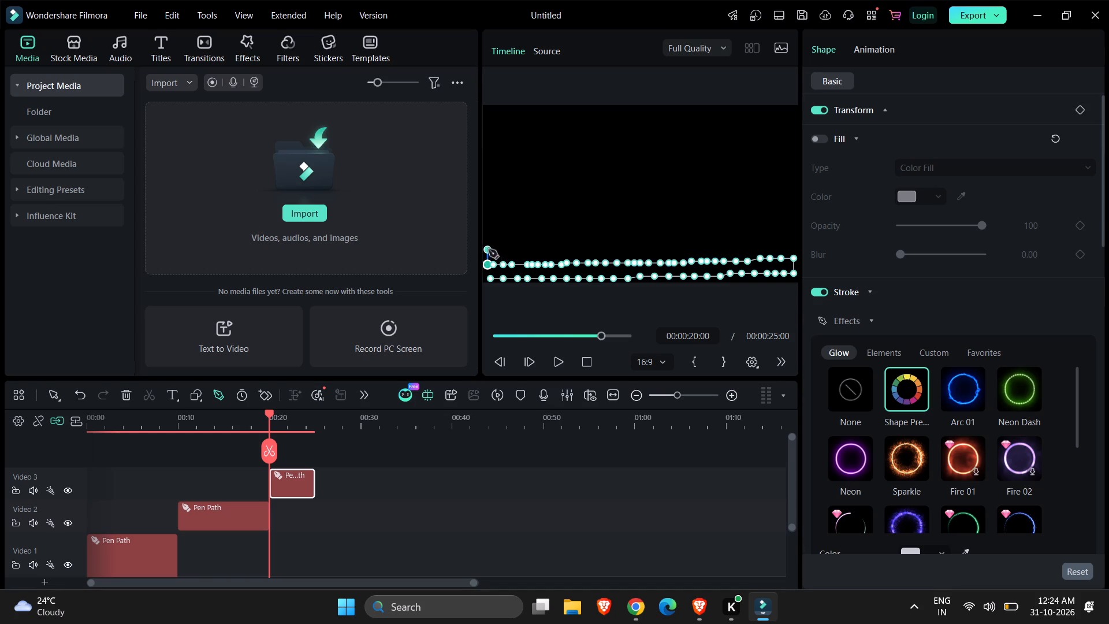
Turn the third pen path slightly upward at the frame's left edge and run a third row of points rightward to about one third across.
{"action": "left_click", "coordinate": [488, 249]}
{"action": "left_click", "coordinate": [498, 249]}
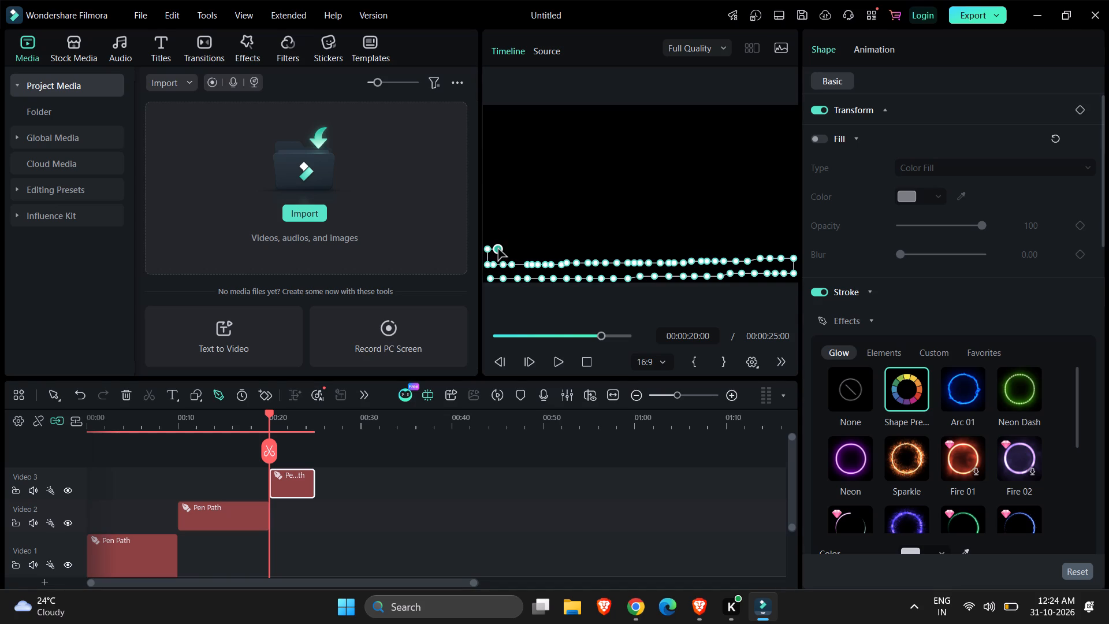
{"action": "left_click", "coordinate": [508, 248]}
{"action": "left_click", "coordinate": [520, 248]}
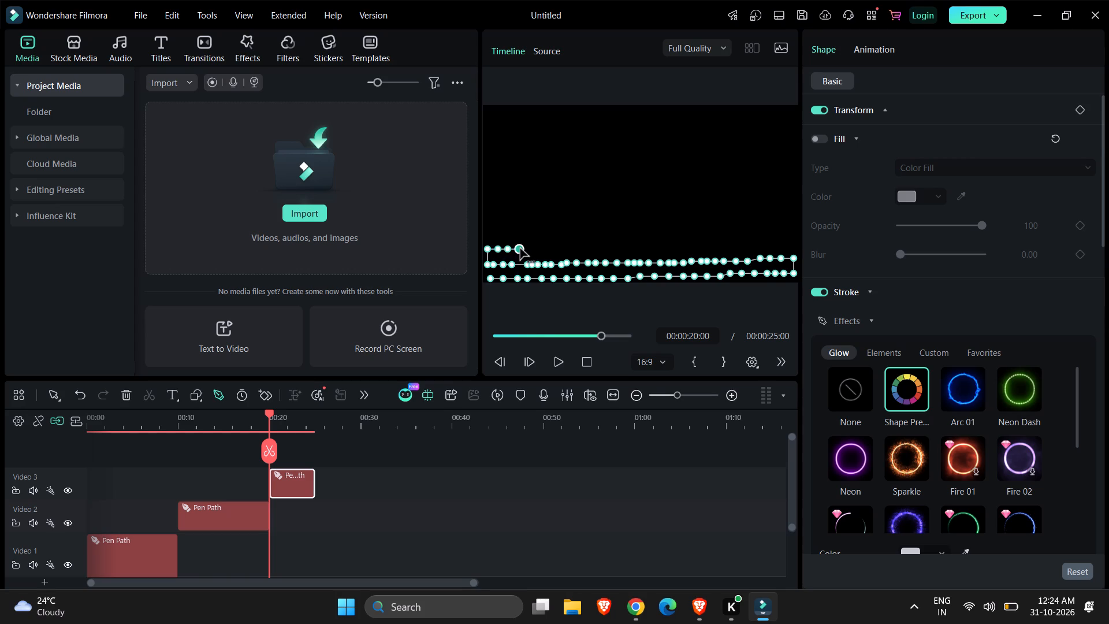
{"action": "left_click", "coordinate": [531, 248]}
{"action": "left_click", "coordinate": [539, 248]}
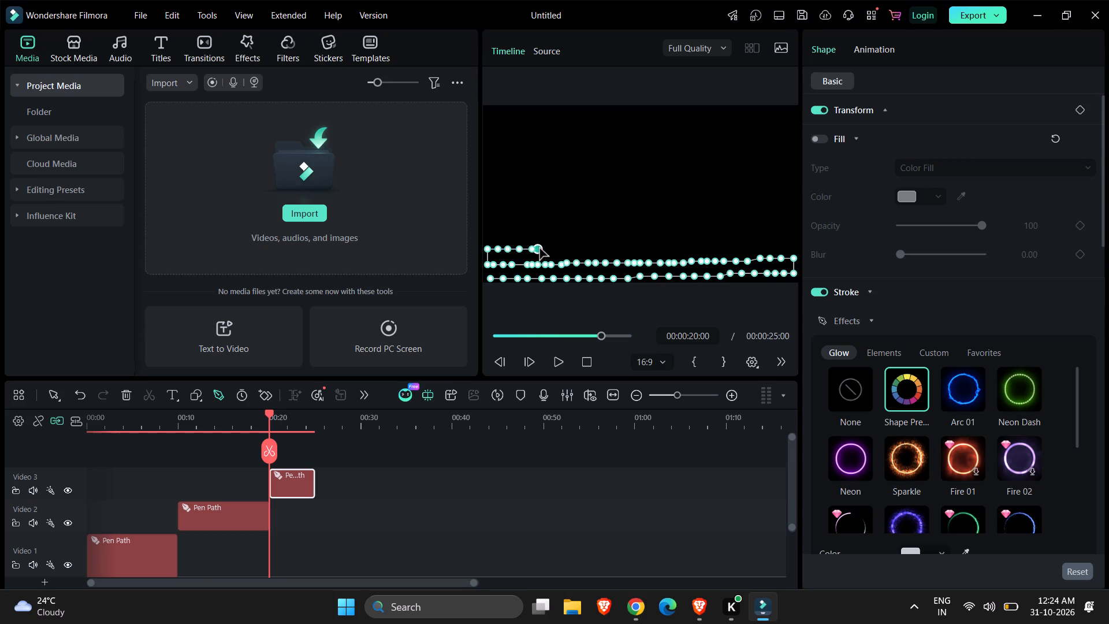
{"action": "left_click", "coordinate": [549, 248]}
{"action": "left_click", "coordinate": [558, 248]}
{"action": "left_click_drag", "start_coordinate": [567, 248], "coordinate": [578, 248]}
{"action": "left_click", "coordinate": [578, 248]}
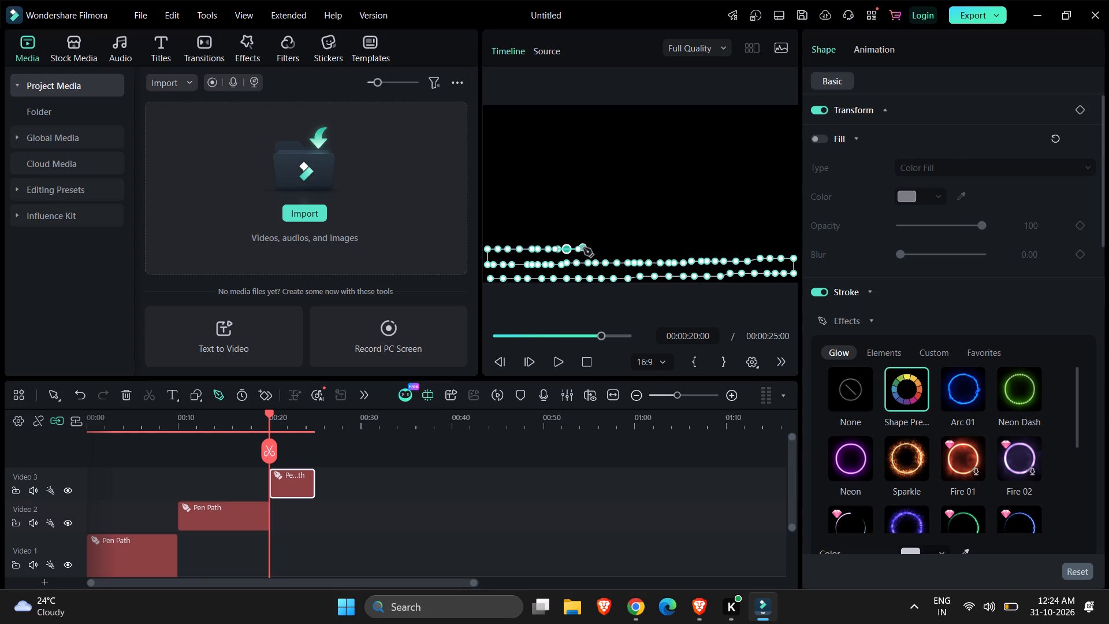
{"action": "left_click", "coordinate": [583, 248]}
{"action": "left_click", "coordinate": [591, 248]}
{"action": "left_click", "coordinate": [595, 247]}
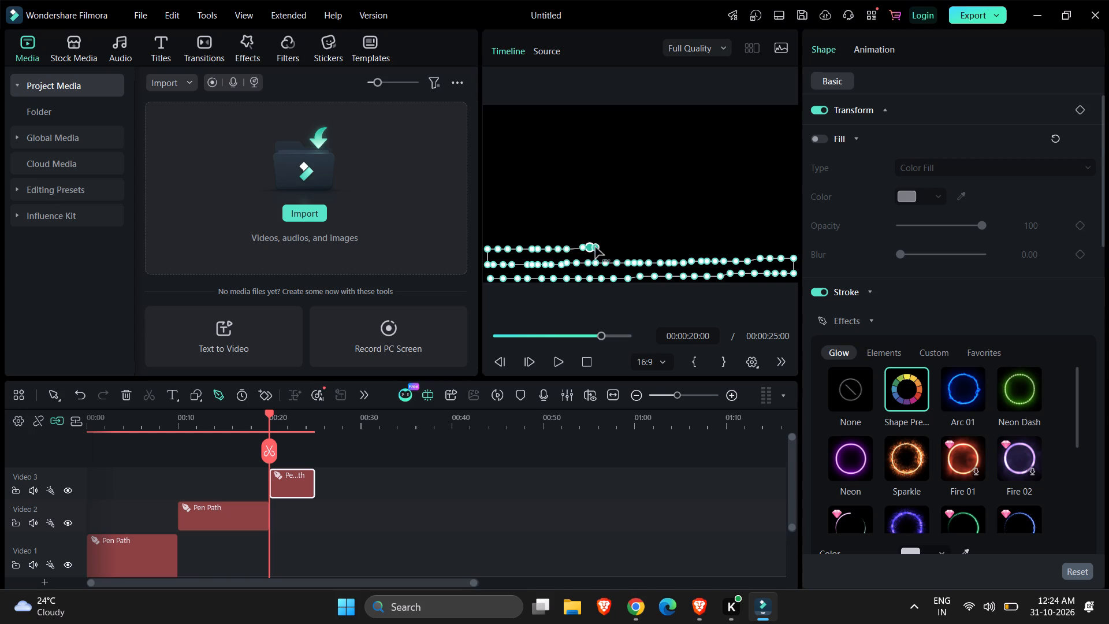
Continue the third row of pen path points rightward from one third to about two thirds of the frame width.
{"action": "left_click", "coordinate": [600, 246]}
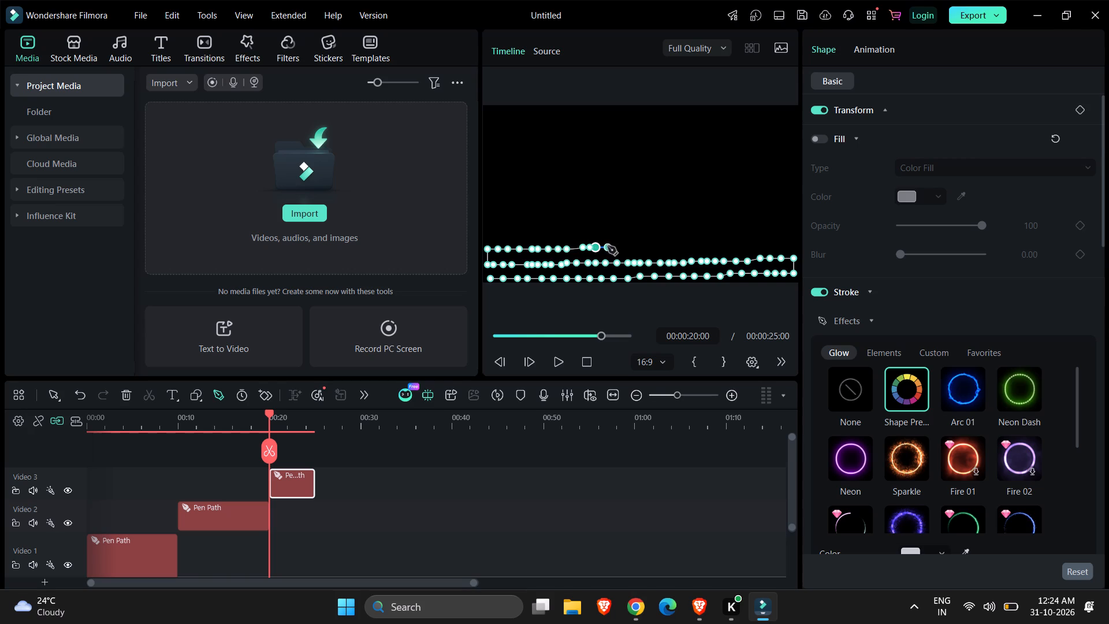
{"action": "left_click", "coordinate": [608, 246]}
{"action": "left_click", "coordinate": [622, 243]}
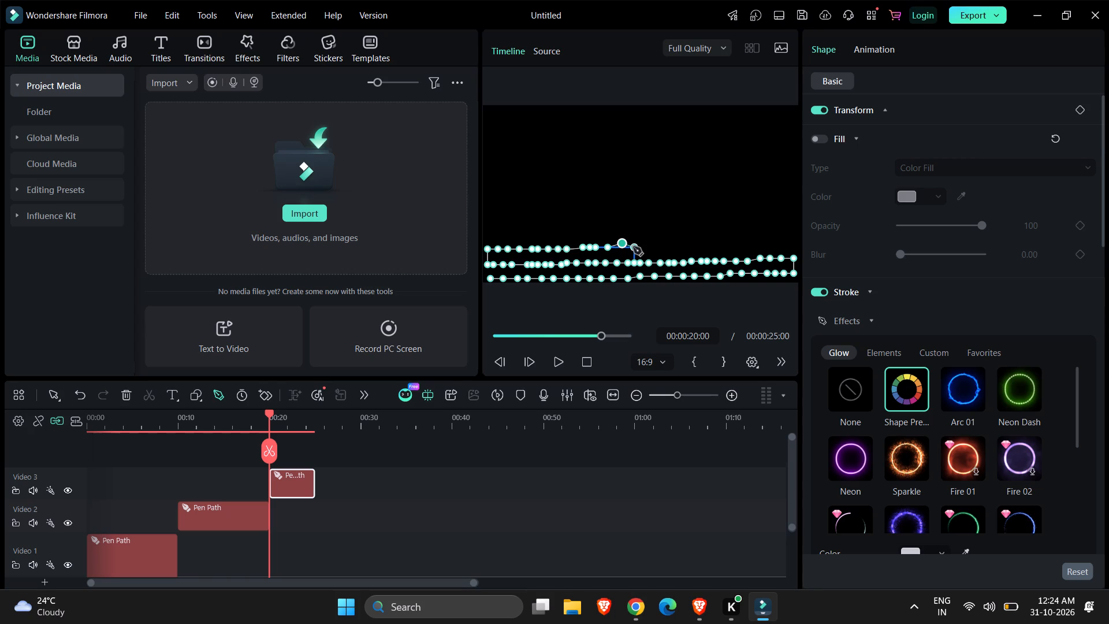
{"action": "left_click", "coordinate": [633, 247]}
{"action": "left_click", "coordinate": [647, 246]}
{"action": "left_click", "coordinate": [656, 246]}
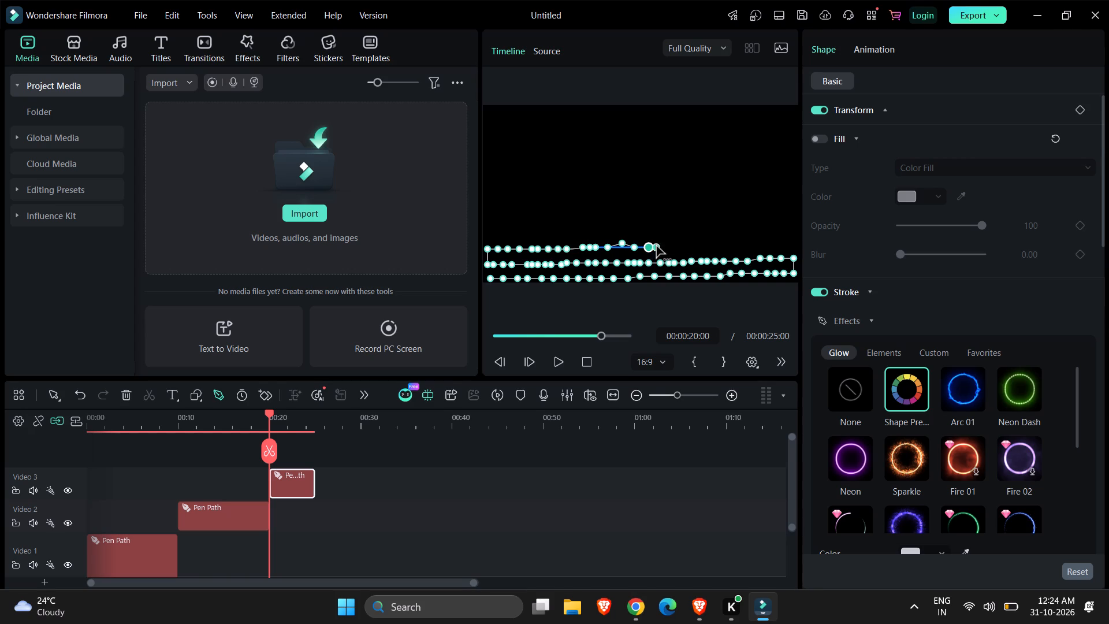
{"action": "left_click", "coordinate": [663, 246]}
{"action": "left_click", "coordinate": [667, 246]}
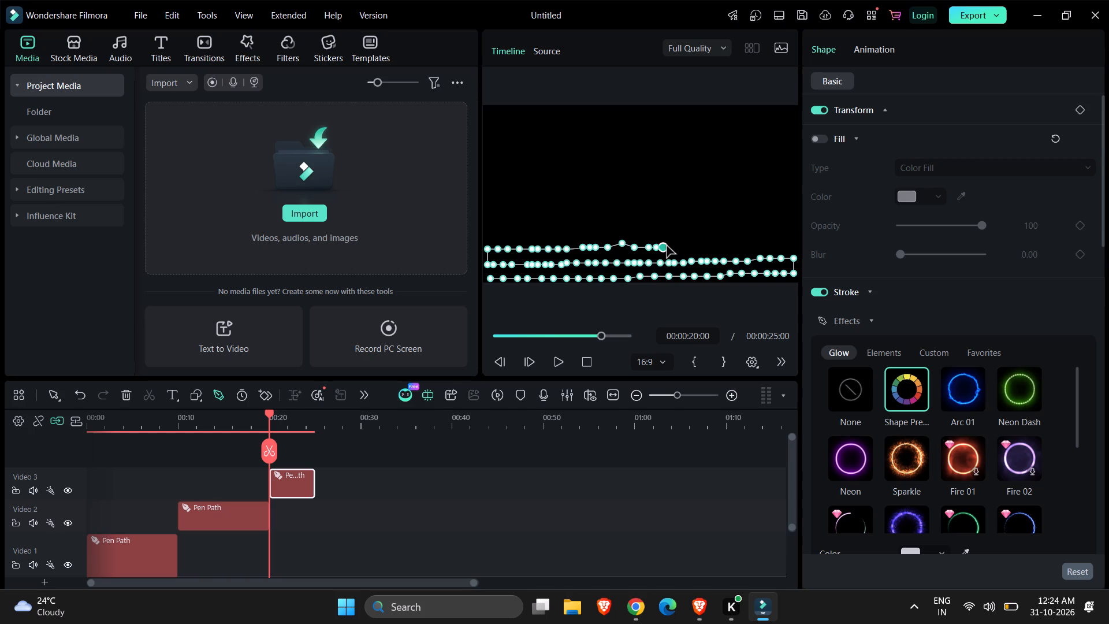
{"action": "left_click", "coordinate": [676, 246]}
{"action": "left_click", "coordinate": [686, 246]}
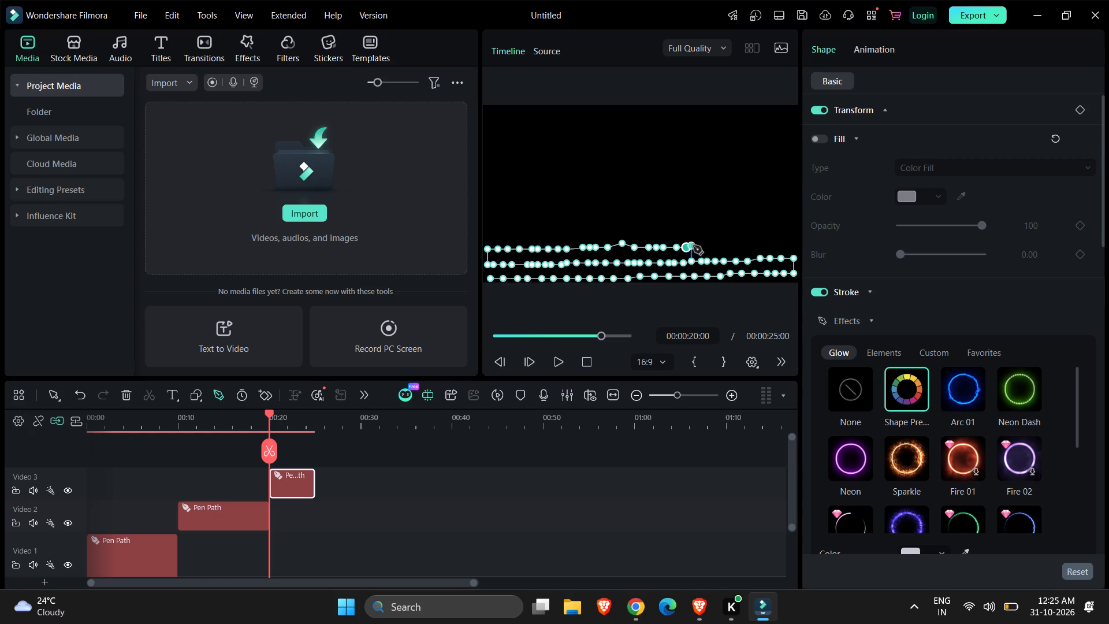
{"action": "left_click", "coordinate": [693, 246]}
Finish the third row of closely spaced pen path points rightward to the frame's right edge.
{"action": "left_click", "coordinate": [701, 246]}
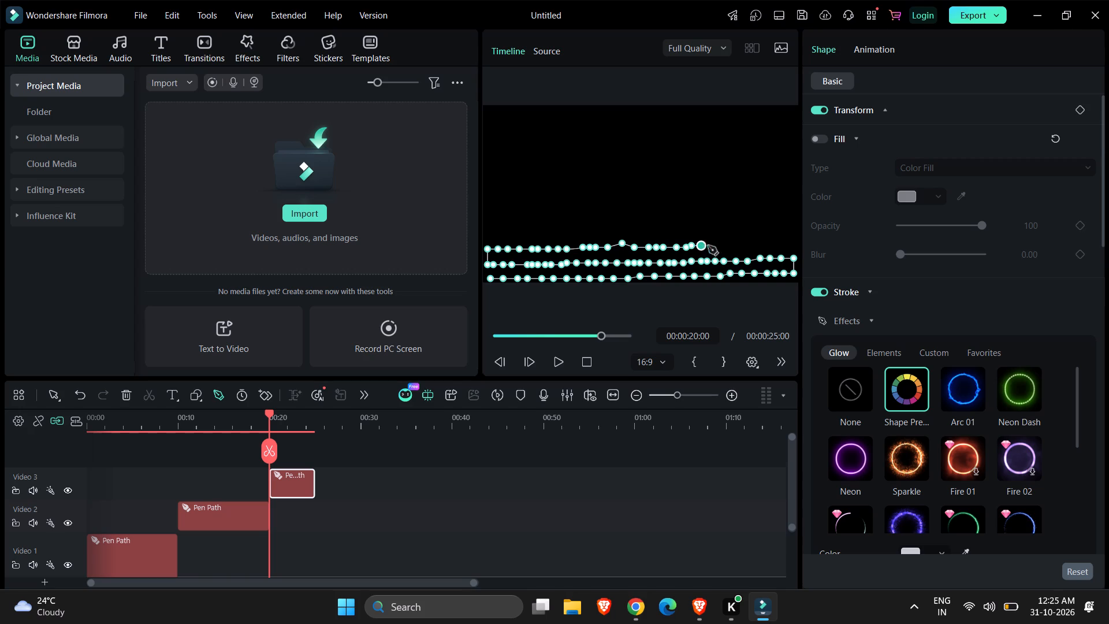
{"action": "left_click", "coordinate": [711, 246]}
{"action": "left_click", "coordinate": [720, 246]}
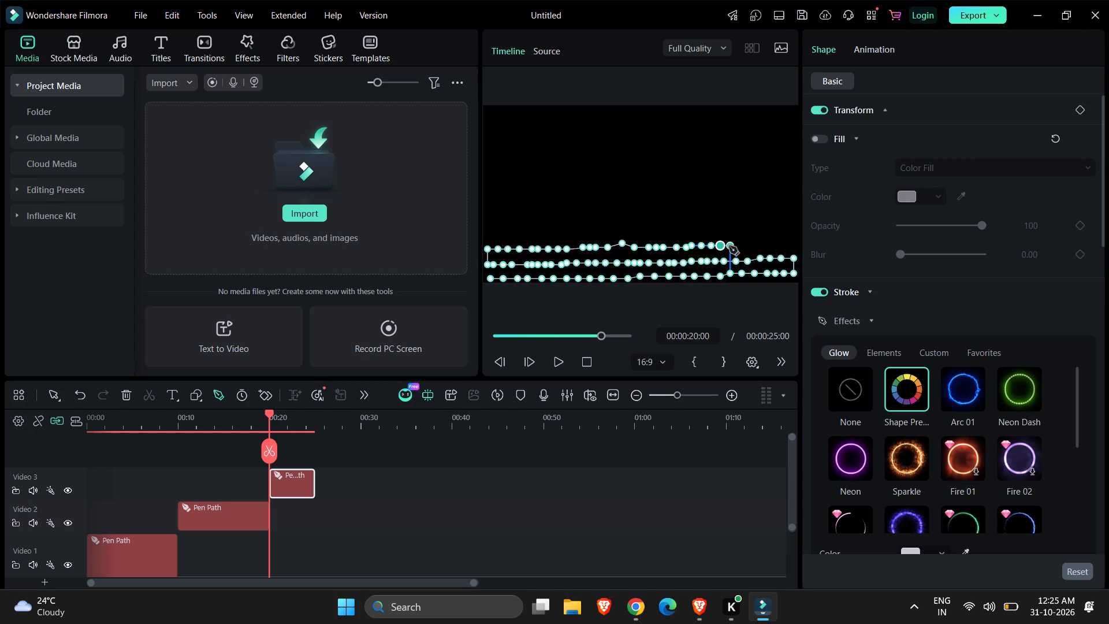
{"action": "left_click", "coordinate": [729, 246]}
{"action": "left_click", "coordinate": [739, 247]}
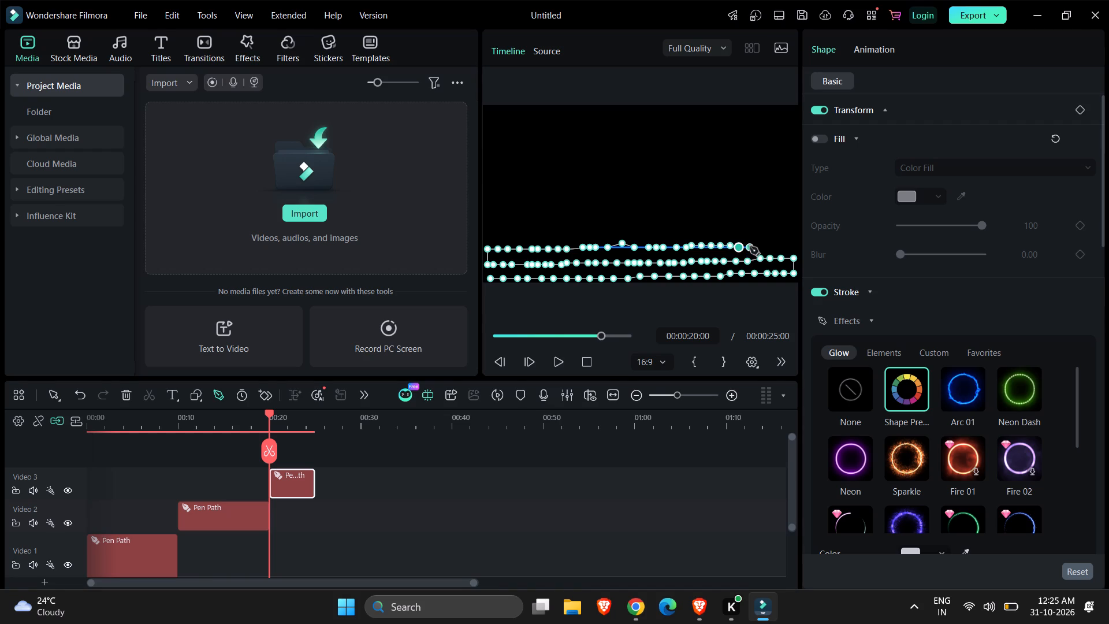
{"action": "left_click", "coordinate": [750, 247]}
{"action": "left_click", "coordinate": [760, 247]}
{"action": "left_click", "coordinate": [770, 246]}
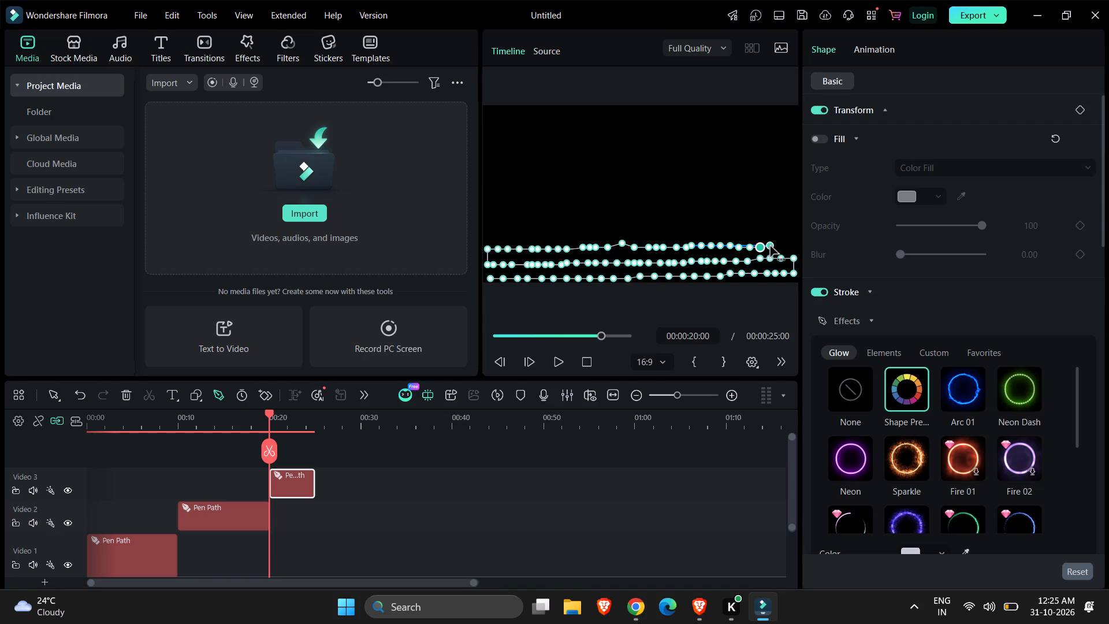
{"action": "left_click", "coordinate": [777, 246]}
{"action": "left_click", "coordinate": [786, 244]}
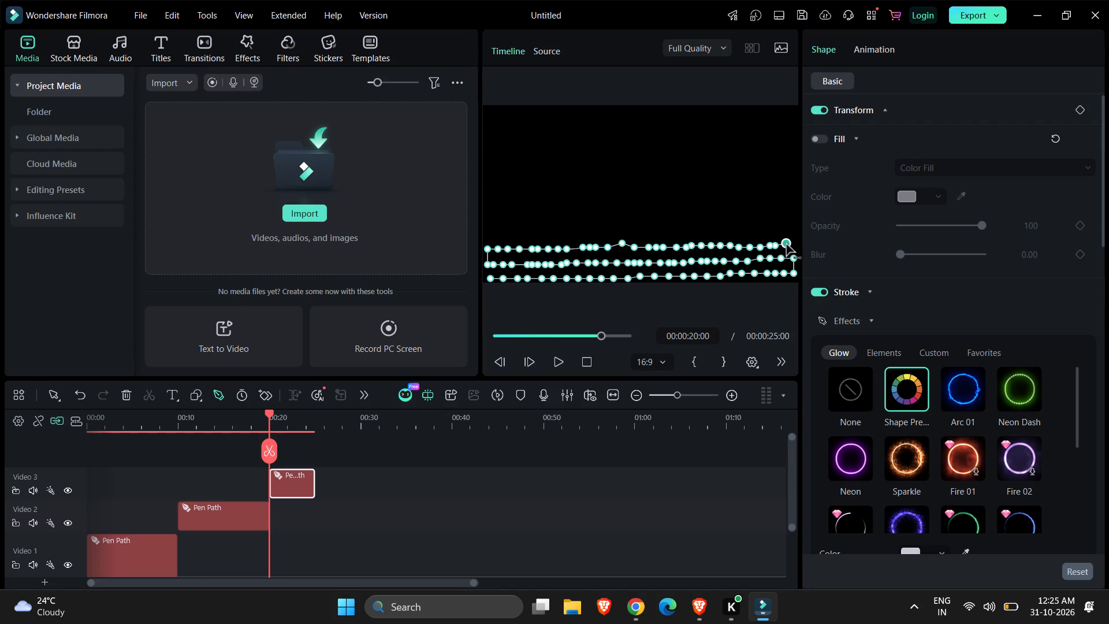
{"action": "left_click", "coordinate": [794, 244]}
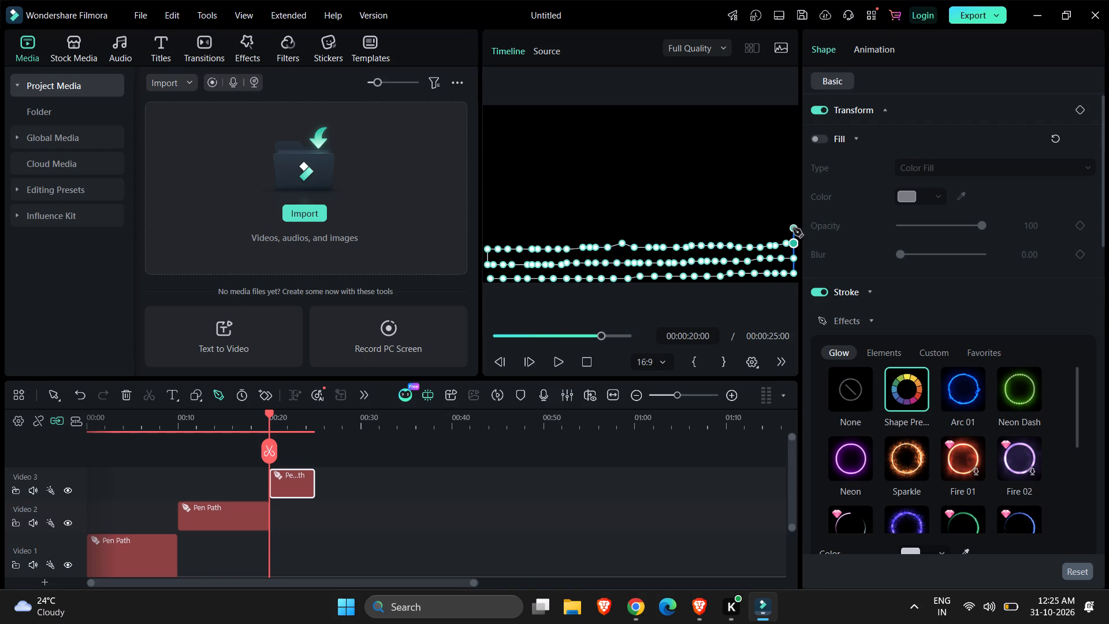
Turn the third pen path slightly upward at the frame's right edge and run a fourth row of points leftward to just short of mid-frame.
{"action": "left_click", "coordinate": [793, 228]}
{"action": "left_click", "coordinate": [782, 228]}
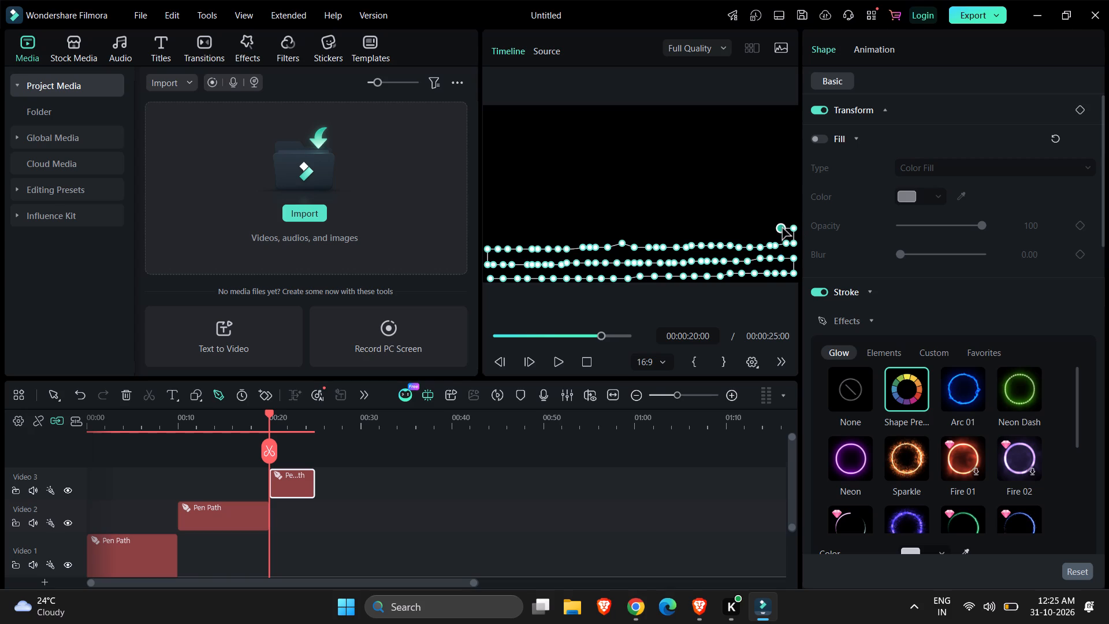
{"action": "left_click", "coordinate": [772, 228]}
{"action": "left_click", "coordinate": [762, 230]}
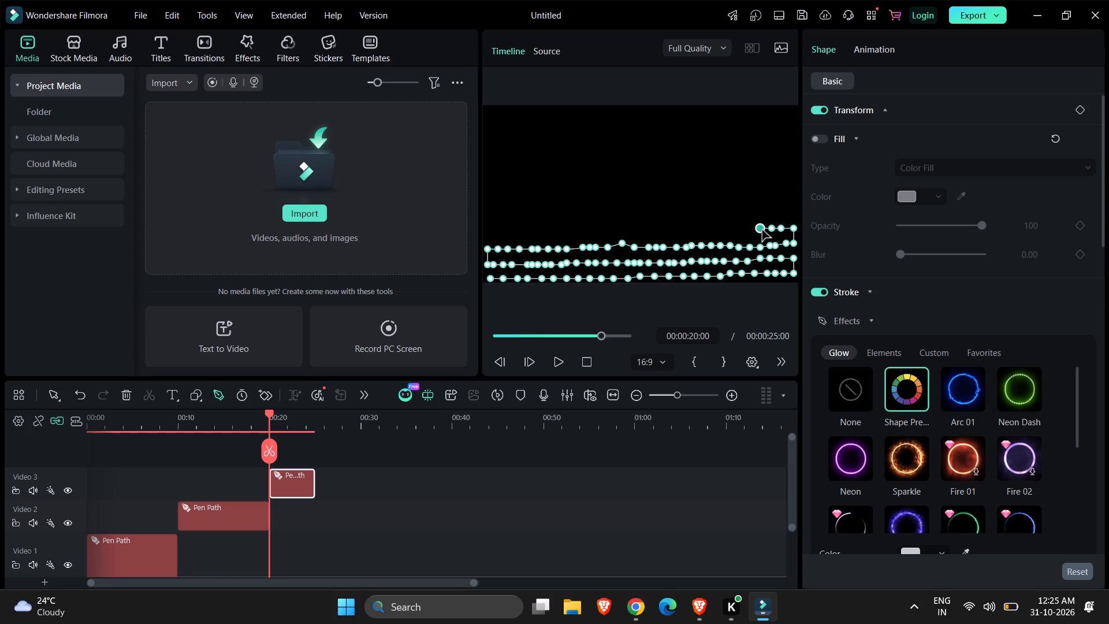
{"action": "left_click", "coordinate": [748, 231]}
{"action": "left_click", "coordinate": [736, 231]}
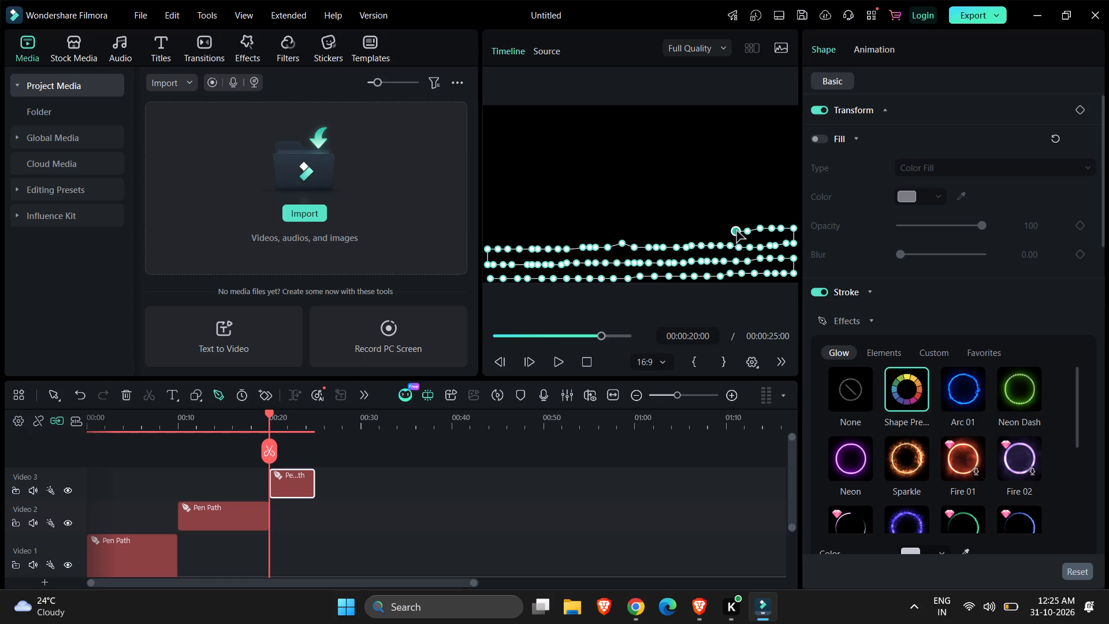
{"action": "left_click", "coordinate": [724, 231]}
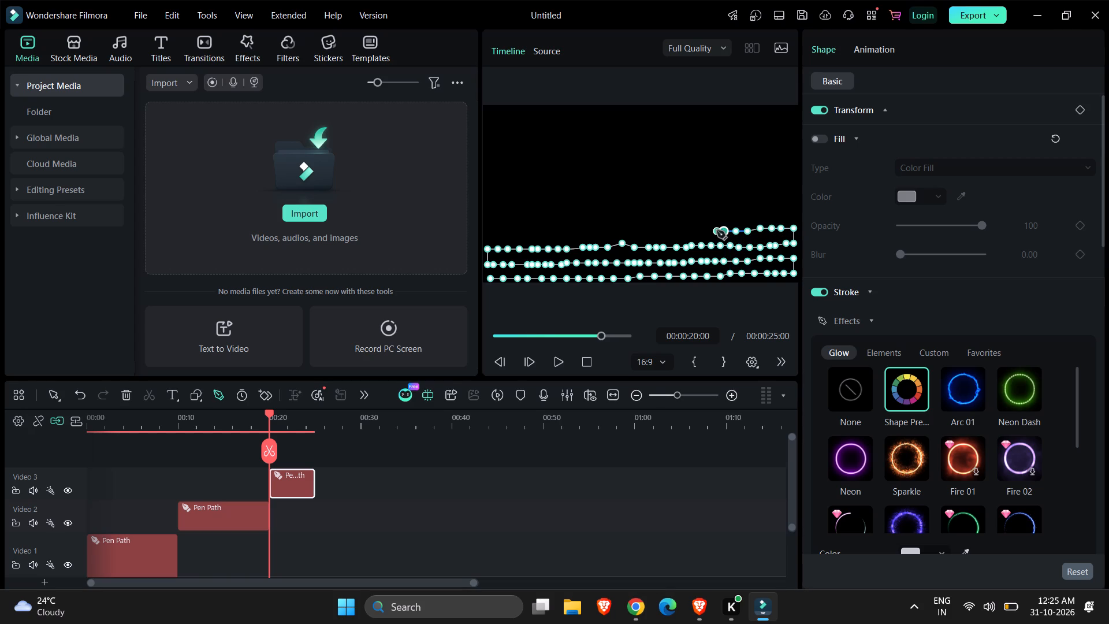
{"action": "left_click", "coordinate": [717, 231]}
{"action": "left_click", "coordinate": [706, 232]}
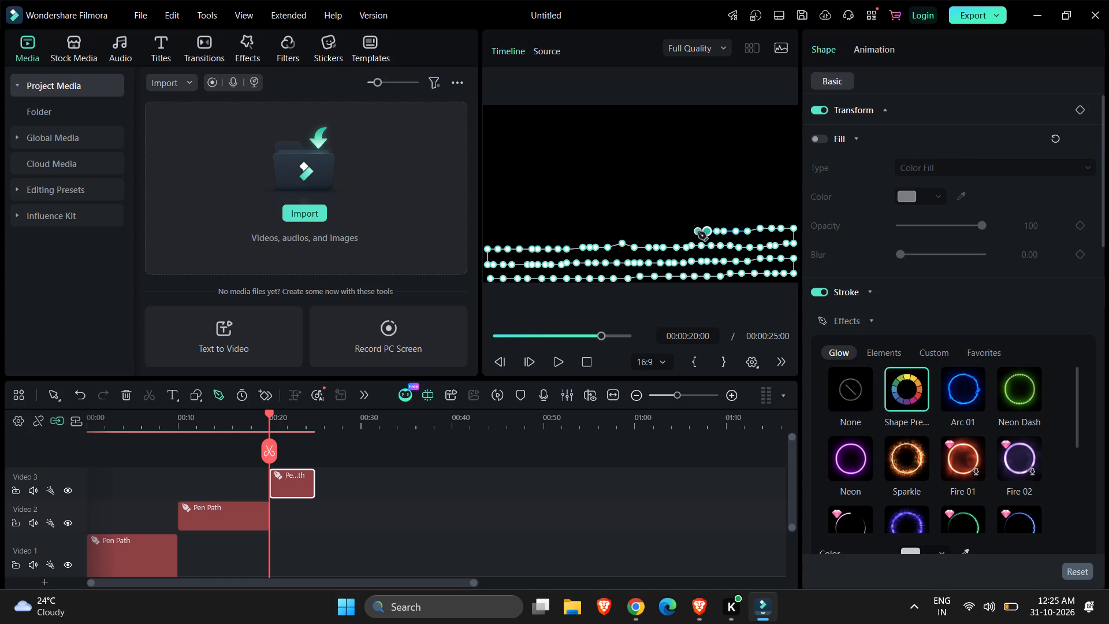
{"action": "left_click", "coordinate": [698, 232]}
{"action": "left_click", "coordinate": [688, 232]}
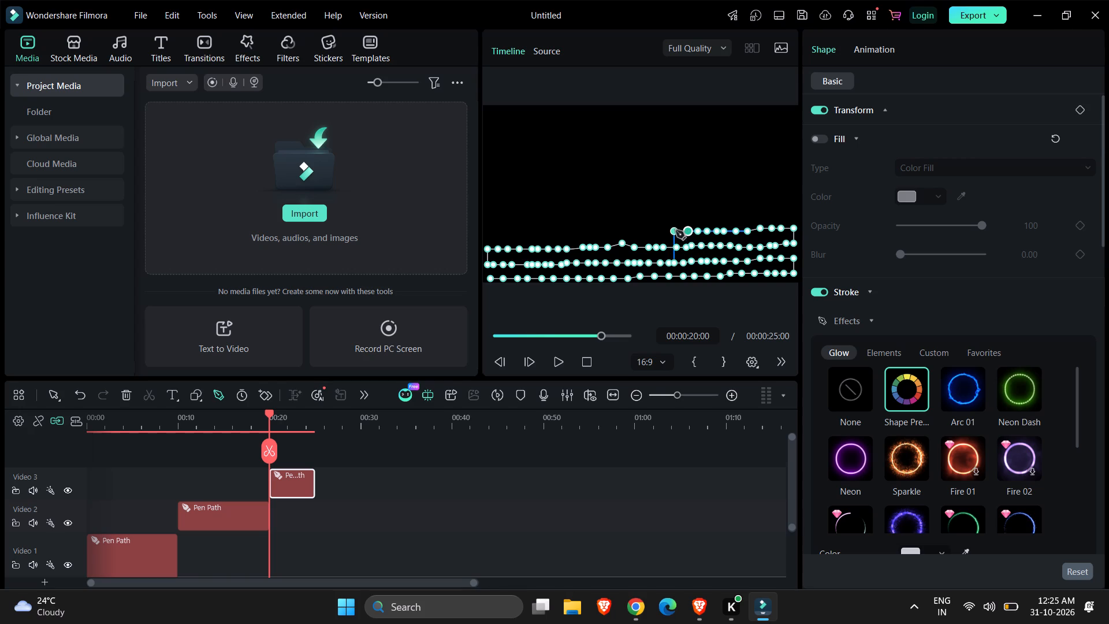
{"action": "left_click", "coordinate": [676, 231]}
{"action": "left_click", "coordinate": [665, 231]}
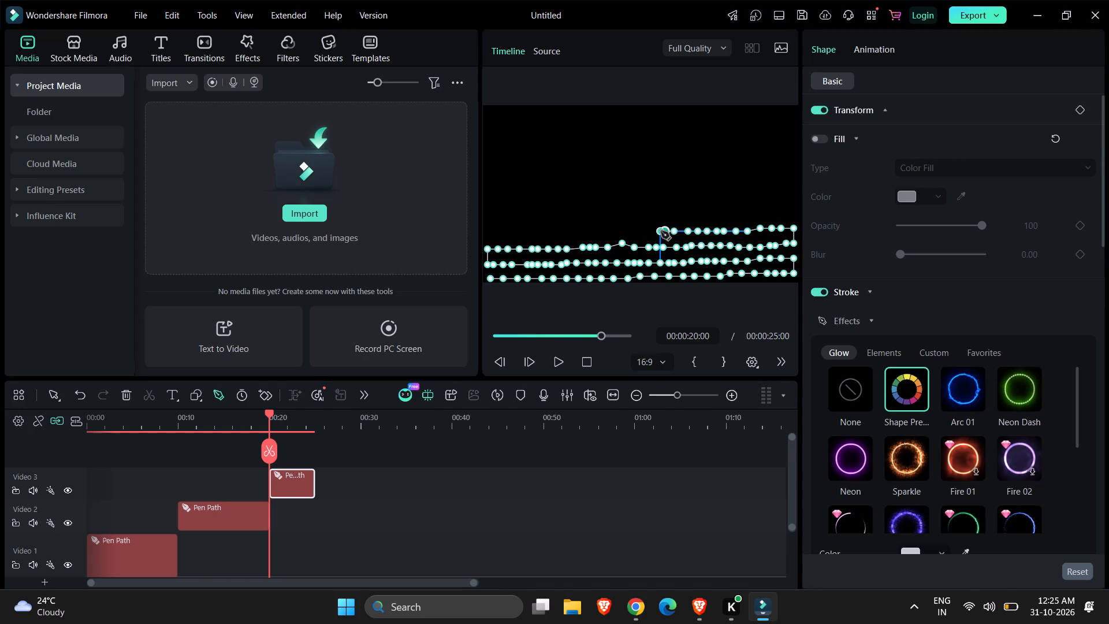
Continue the fourth row of closely spaced pen path points leftward to about one third of the width from the frame's left edge.
{"action": "left_click", "coordinate": [661, 231]}
{"action": "left_click", "coordinate": [657, 231]}
{"action": "left_click", "coordinate": [652, 231]}
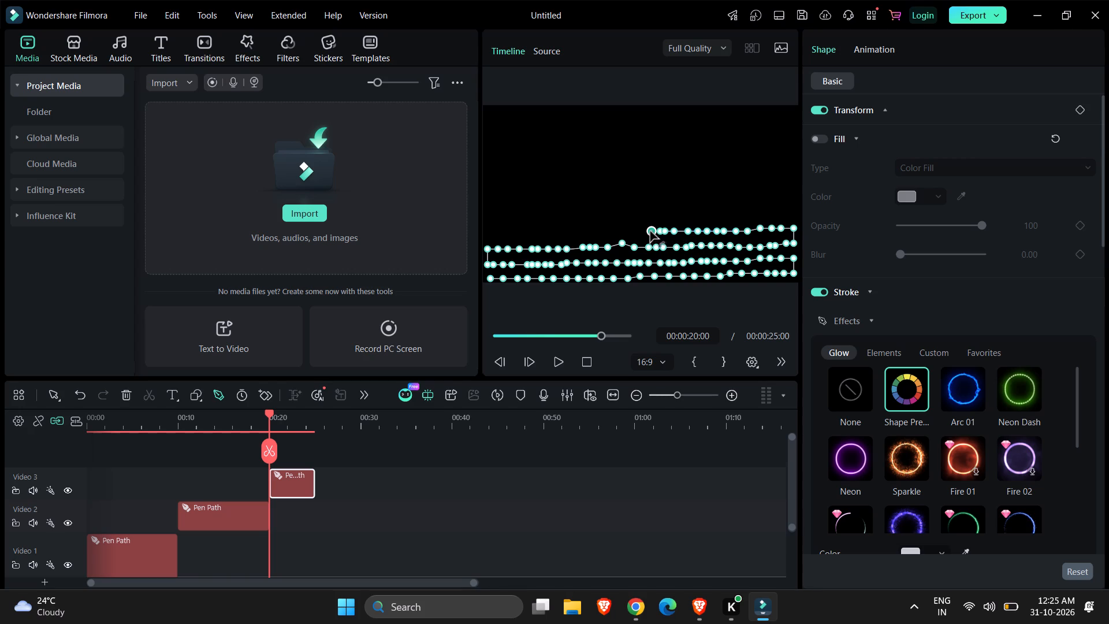
{"action": "left_click", "coordinate": [649, 231]}
{"action": "left_click", "coordinate": [643, 232]}
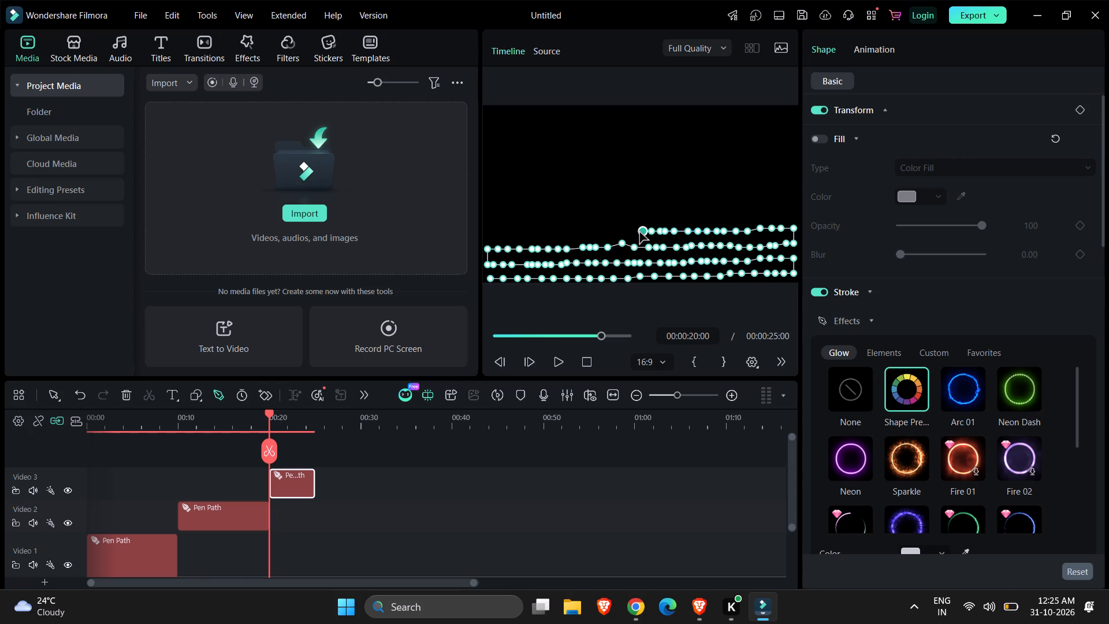
{"action": "left_click", "coordinate": [639, 232]}
{"action": "left_click", "coordinate": [629, 233]}
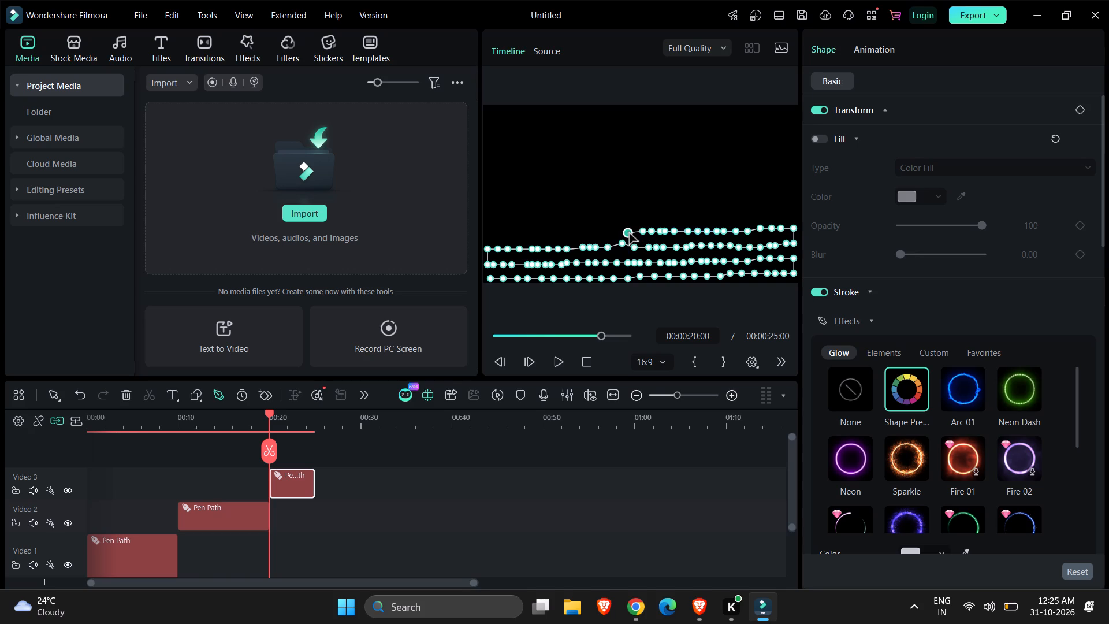
{"action": "left_click", "coordinate": [615, 233]}
{"action": "left_click", "coordinate": [603, 232]}
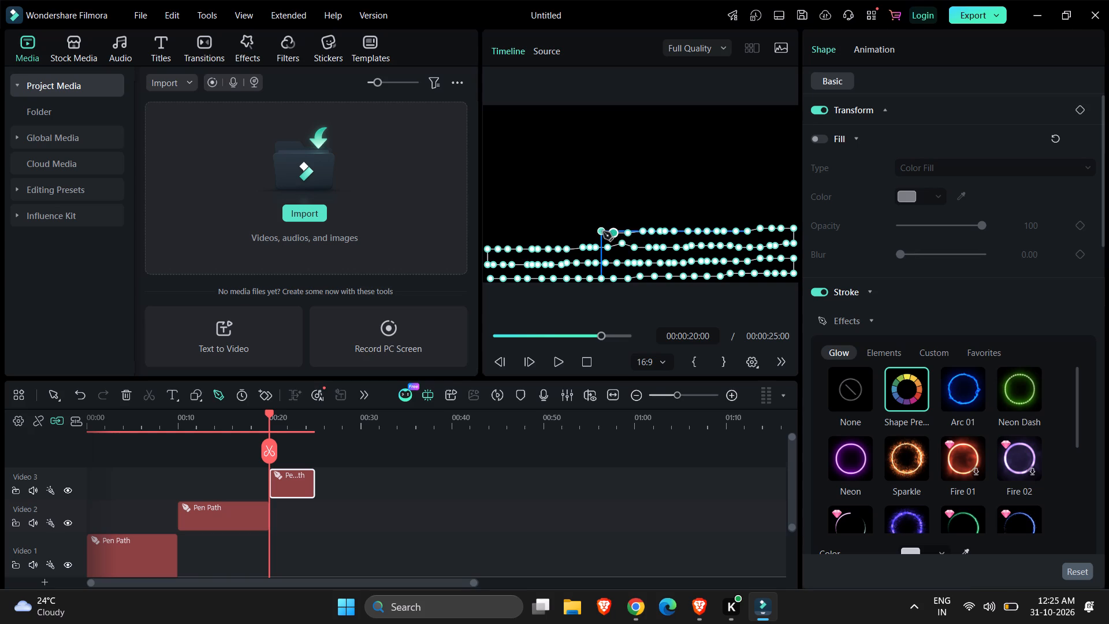
{"action": "left_click", "coordinate": [595, 230]}
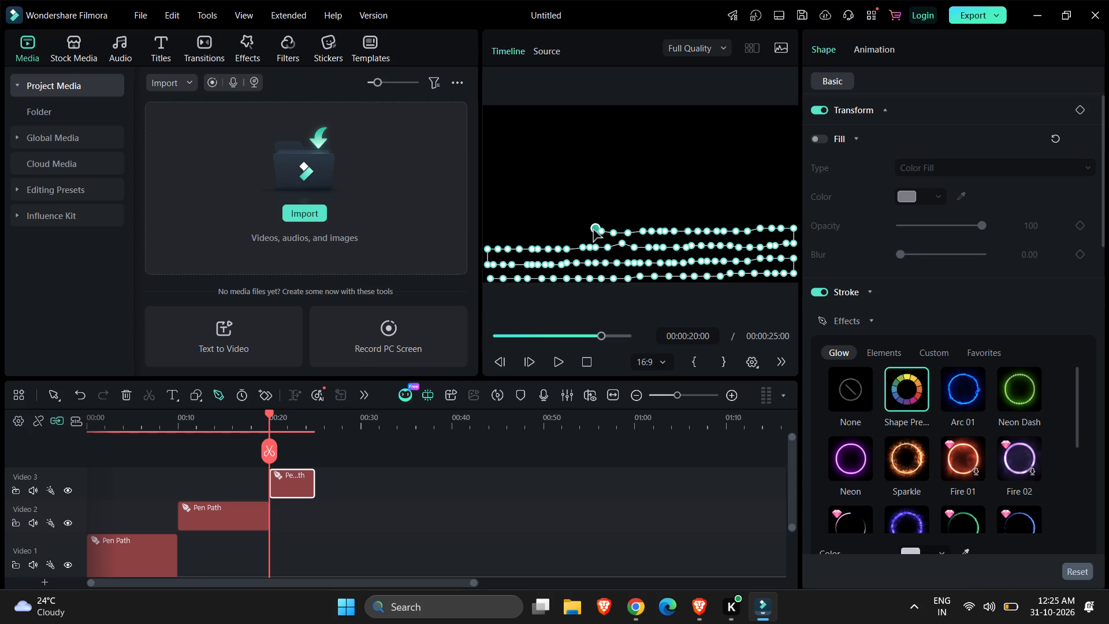
{"action": "left_click", "coordinate": [592, 230]}
{"action": "left_click", "coordinate": [586, 231]}
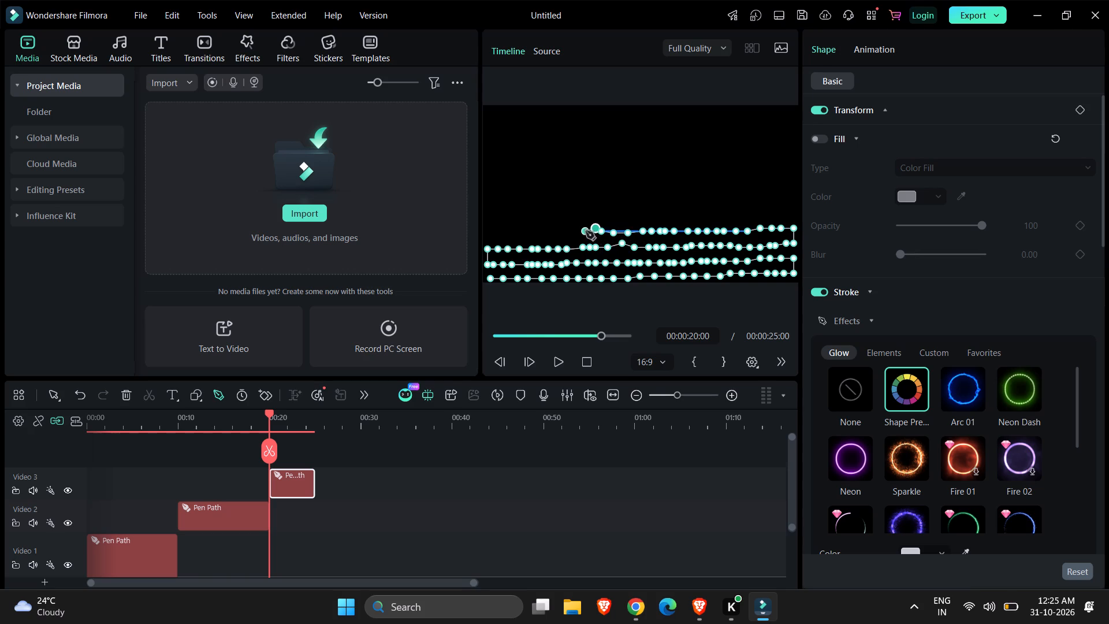
Finish the fourth row of closely spaced pen path points leftward to the frame's left edge.
{"action": "left_click", "coordinate": [580, 231]}
{"action": "left_click", "coordinate": [572, 231]}
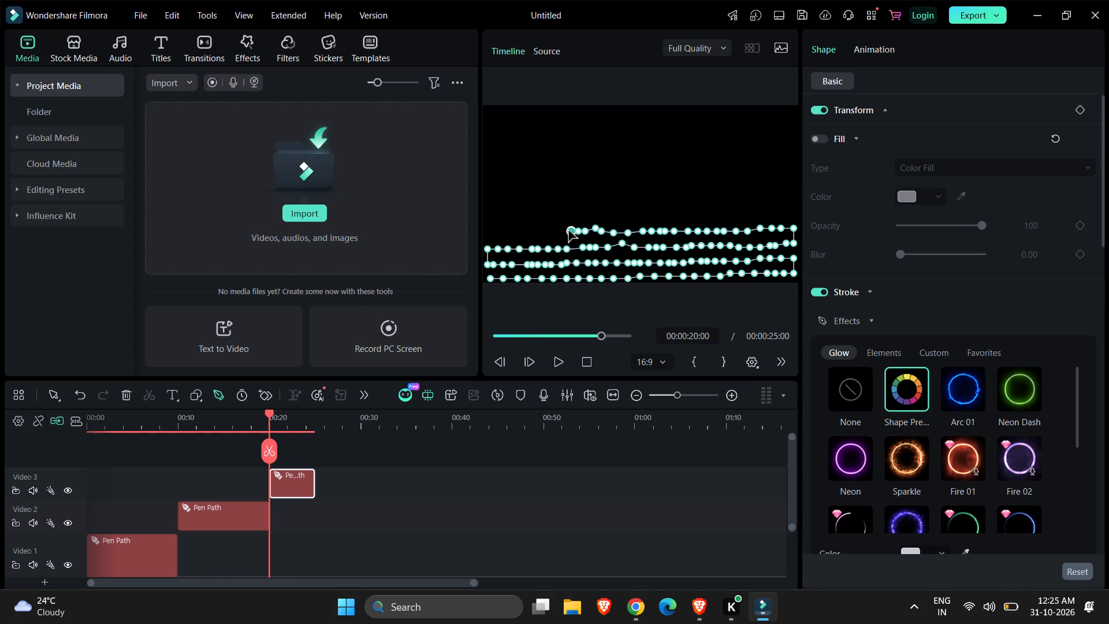
{"action": "left_click", "coordinate": [567, 231]}
{"action": "left_click", "coordinate": [556, 232]}
{"action": "left_click_drag", "start_coordinate": [546, 232], "coordinate": [538, 233]}
{"action": "left_click", "coordinate": [538, 233]}
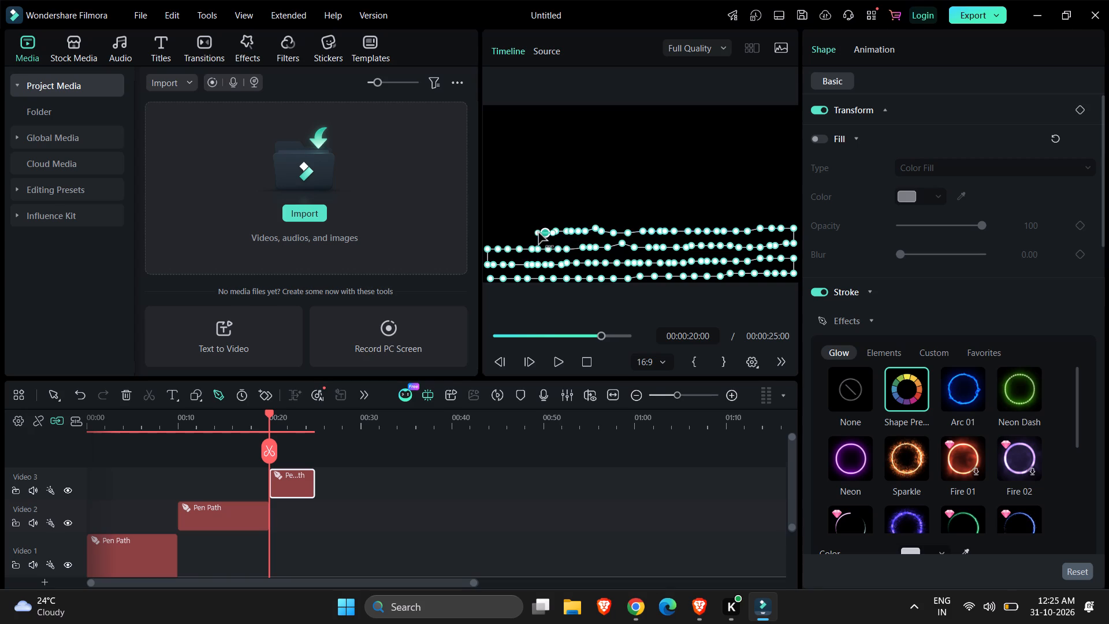
{"action": "left_click", "coordinate": [531, 233]}
{"action": "left_click", "coordinate": [525, 233]}
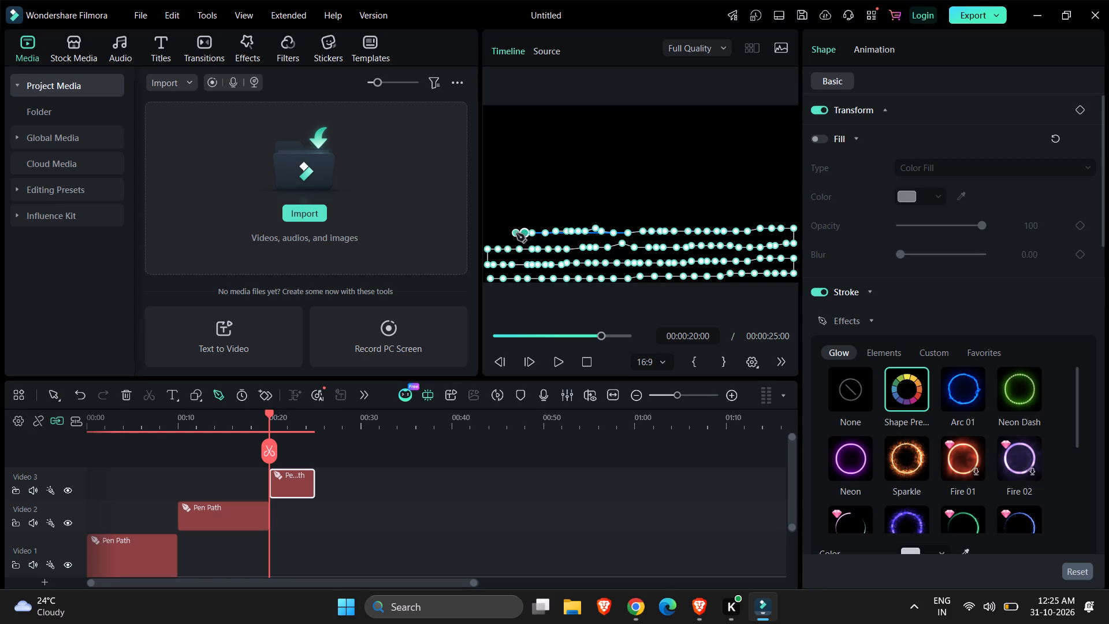
{"action": "left_click", "coordinate": [516, 233]}
{"action": "left_click", "coordinate": [507, 234]}
{"action": "left_click_drag", "start_coordinate": [496, 235], "coordinate": [489, 235]}
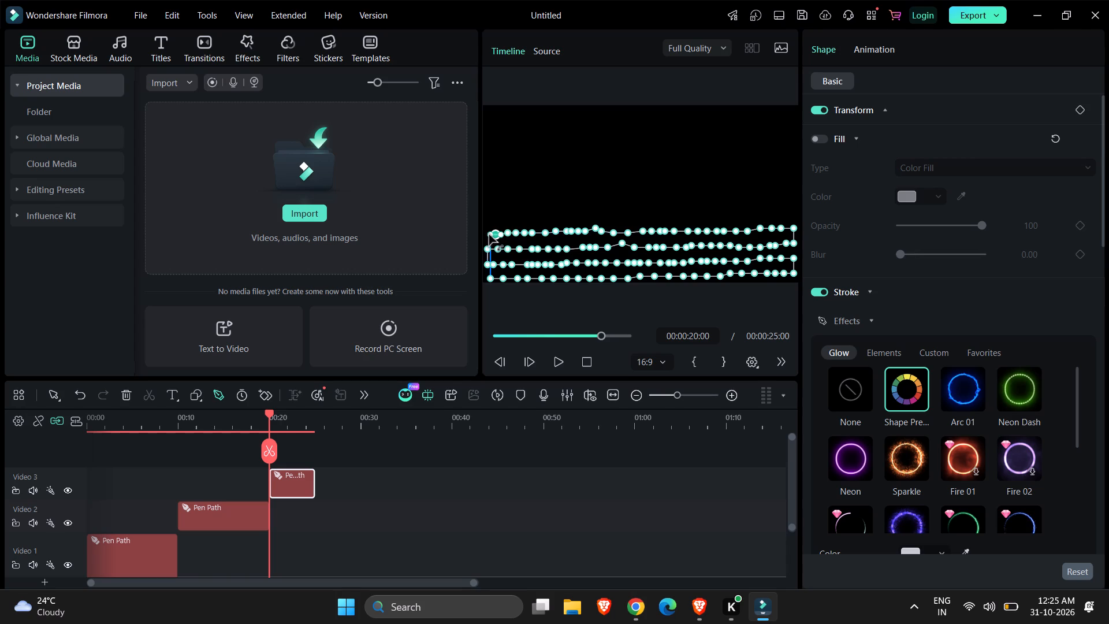
{"action": "left_click_drag", "start_coordinate": [489, 235], "coordinate": [485, 235]}
{"action": "left_click", "coordinate": [485, 235]}
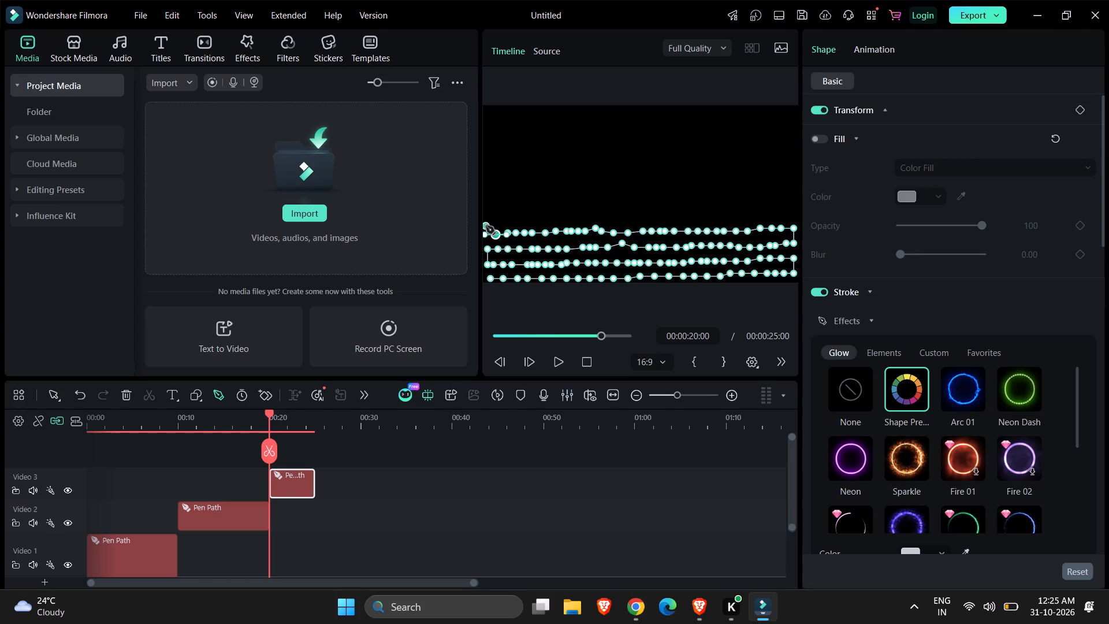
Turn the third pen path upward at the frame's left edge and run a fifth row of points rightward to just over one quarter across.
{"action": "left_click", "coordinate": [486, 226]}
{"action": "left_click", "coordinate": [486, 216]}
{"action": "left_click", "coordinate": [505, 216]}
{"action": "left_click", "coordinate": [513, 216]}
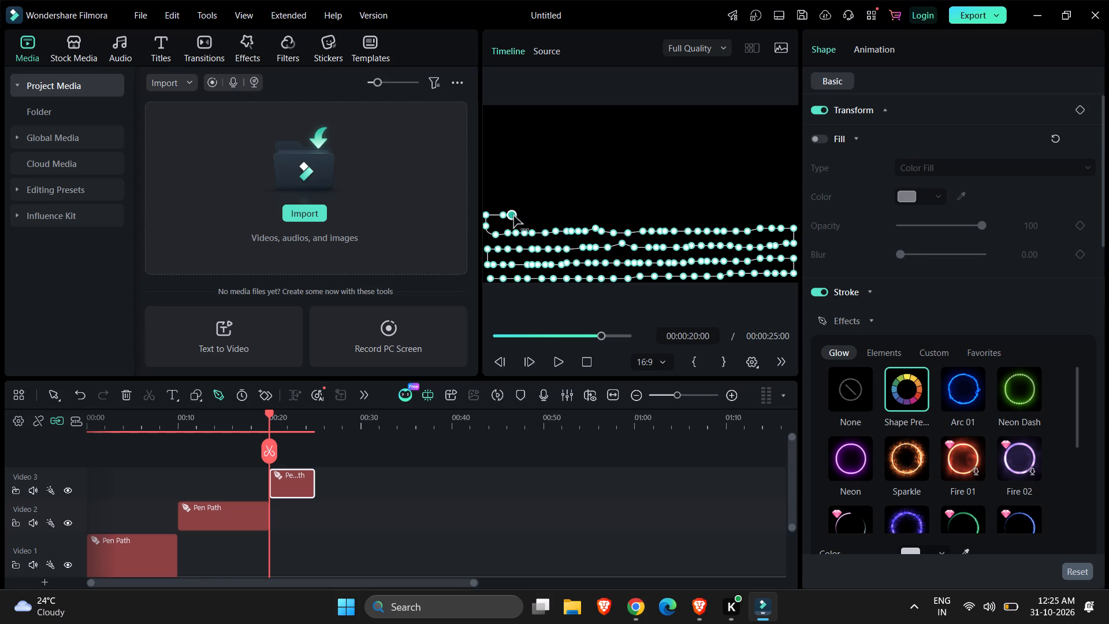
{"action": "left_click", "coordinate": [523, 216]}
{"action": "left_click", "coordinate": [531, 216]}
{"action": "left_click_drag", "start_coordinate": [539, 216], "coordinate": [547, 215]}
{"action": "left_click", "coordinate": [547, 215]}
{"action": "left_click_drag", "start_coordinate": [556, 214], "coordinate": [564, 214]}
{"action": "left_click_drag", "start_coordinate": [564, 214], "coordinate": [571, 214]}
{"action": "left_click", "coordinate": [571, 214]}
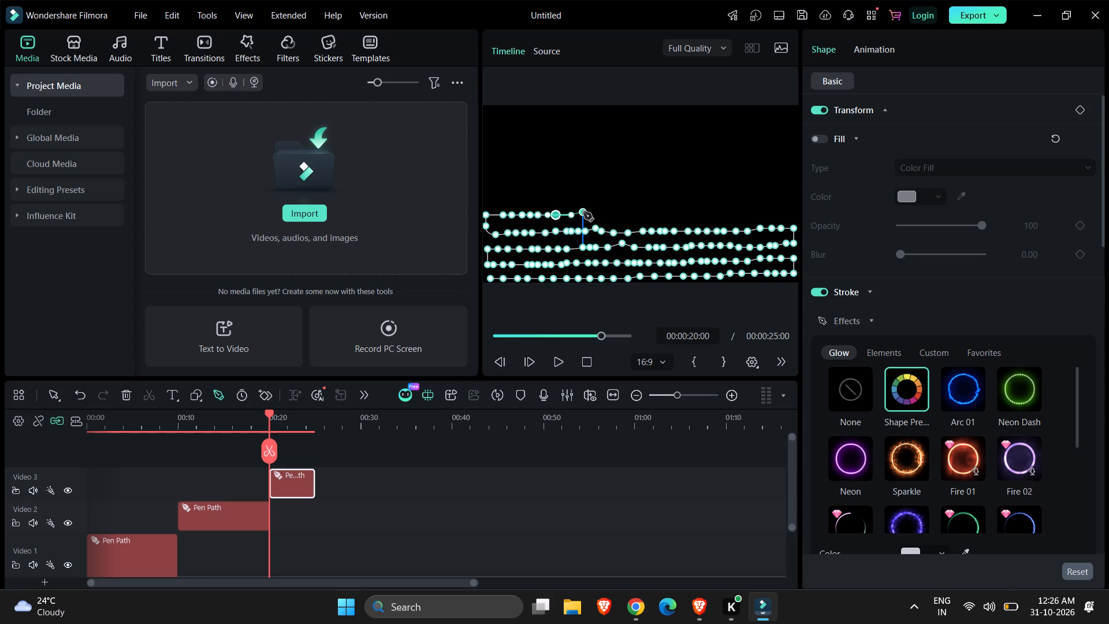
Continue the fifth row of pen path points rightward, slightly wavy, to about three fifths of the frame width.
{"action": "left_click", "coordinate": [583, 212]}
{"action": "left_click_drag", "start_coordinate": [586, 212], "coordinate": [594, 211]}
{"action": "left_click", "coordinate": [594, 211]}
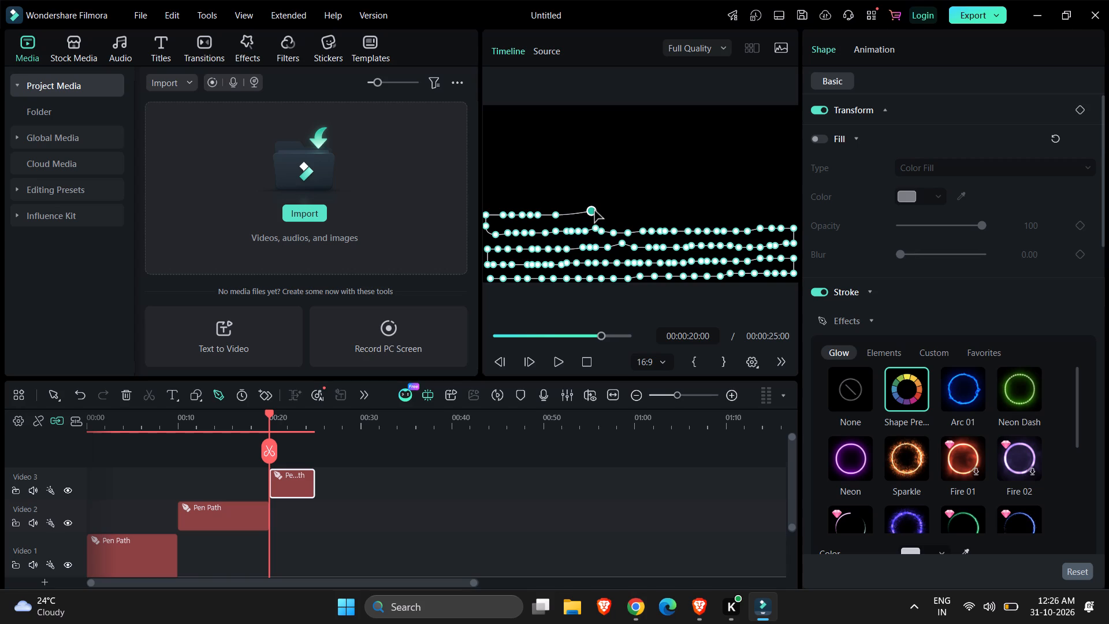
{"action": "left_click", "coordinate": [597, 211]}
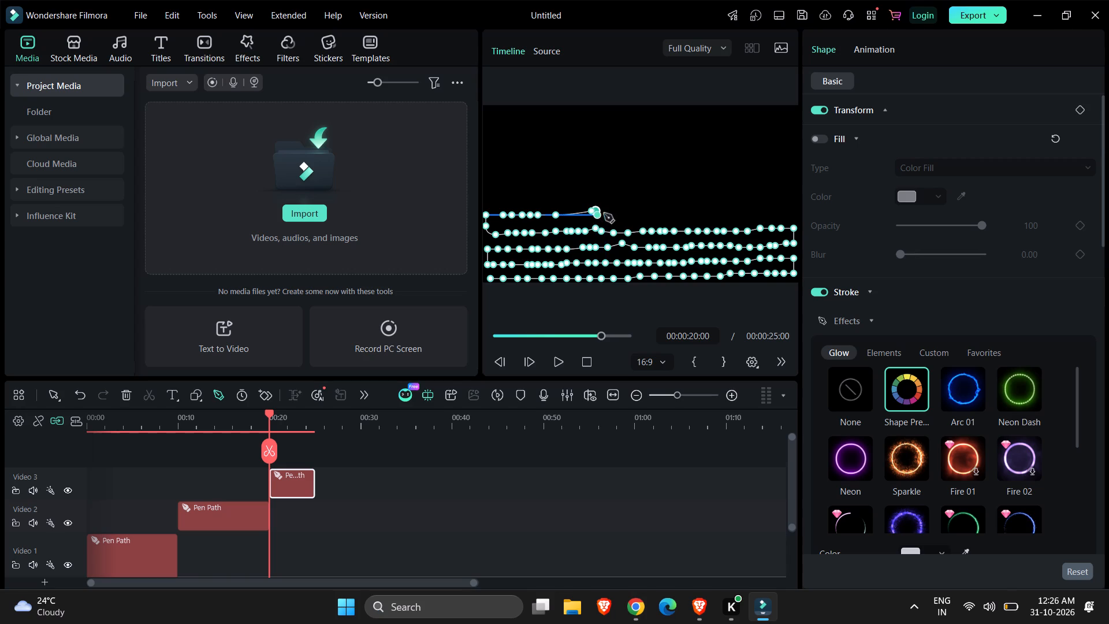
{"action": "left_click", "coordinate": [606, 213]}
{"action": "left_click", "coordinate": [617, 213]}
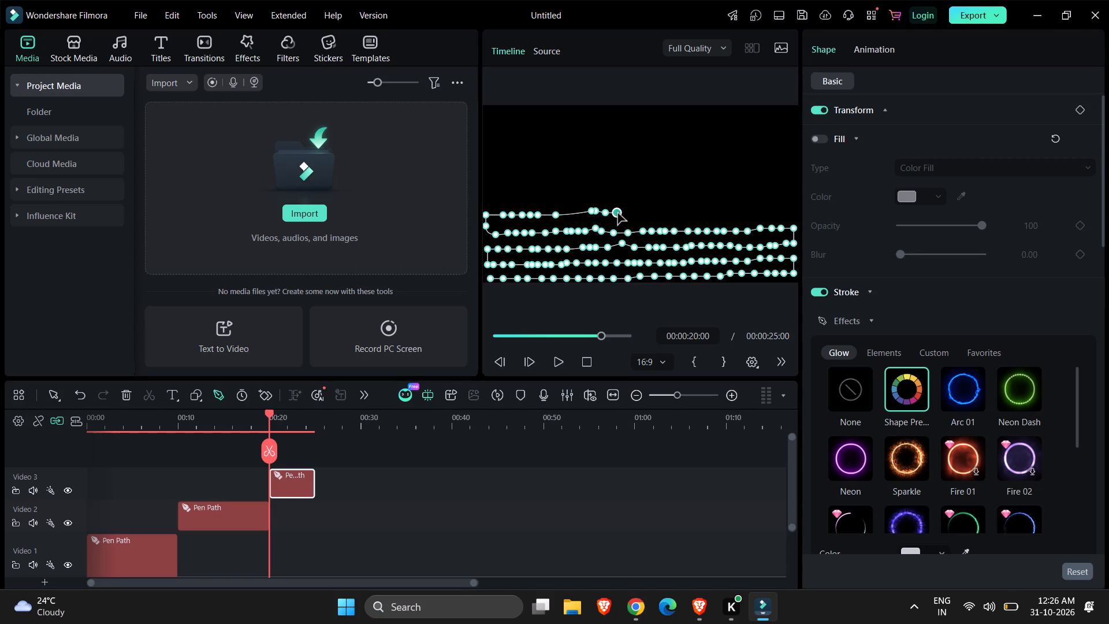
{"action": "left_click", "coordinate": [628, 214]}
{"action": "left_click", "coordinate": [636, 217]}
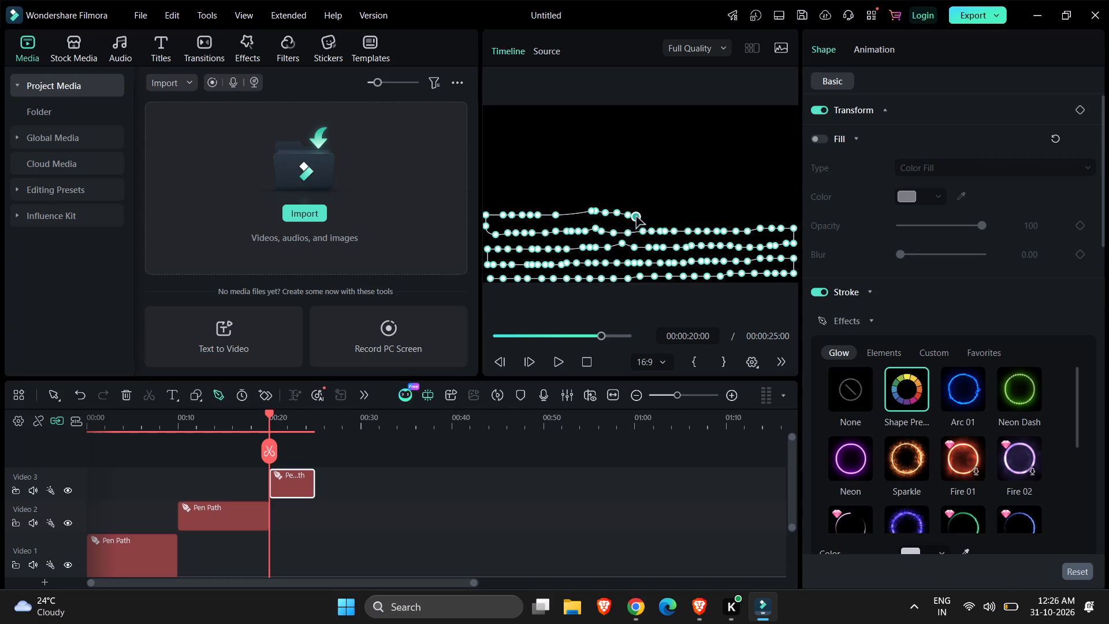
{"action": "left_click", "coordinate": [649, 216]}
{"action": "left_click", "coordinate": [662, 214]}
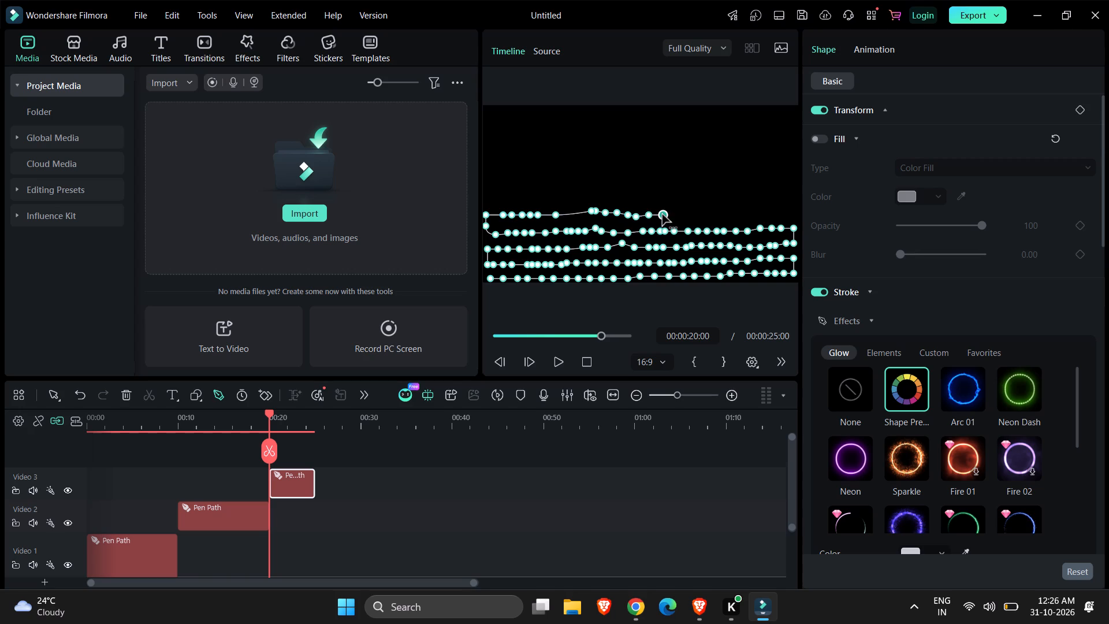
{"action": "left_click", "coordinate": [665, 214]}
{"action": "left_click", "coordinate": [668, 213]}
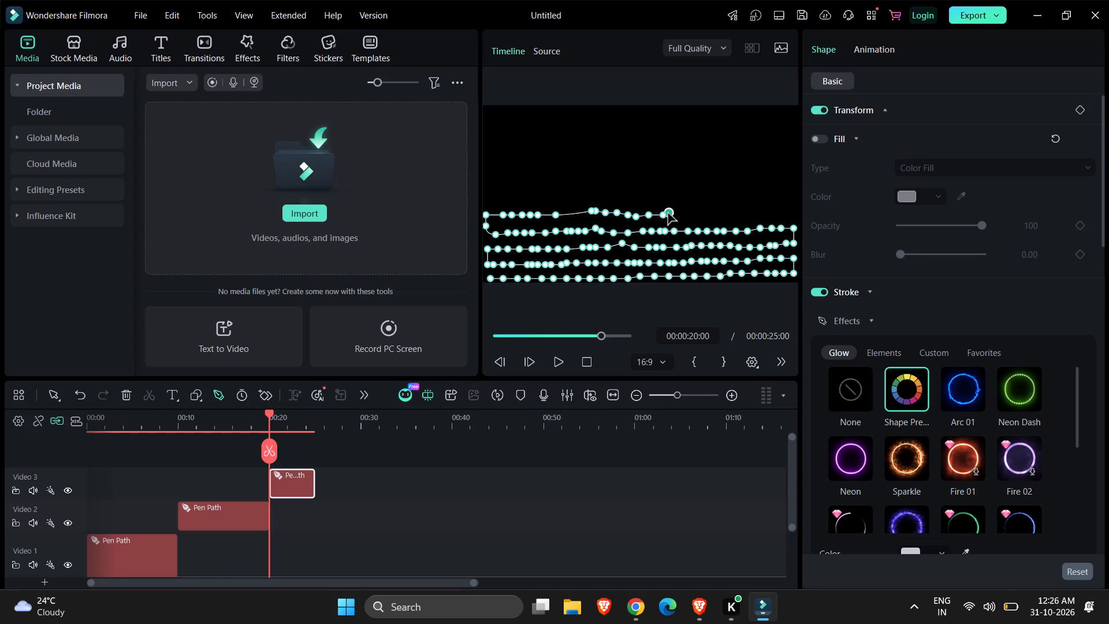
Continue the fifth row of closely spaced pen path points rightward to about three quarters of the frame width.
{"action": "left_click", "coordinate": [671, 212]}
{"action": "left_click", "coordinate": [675, 212]}
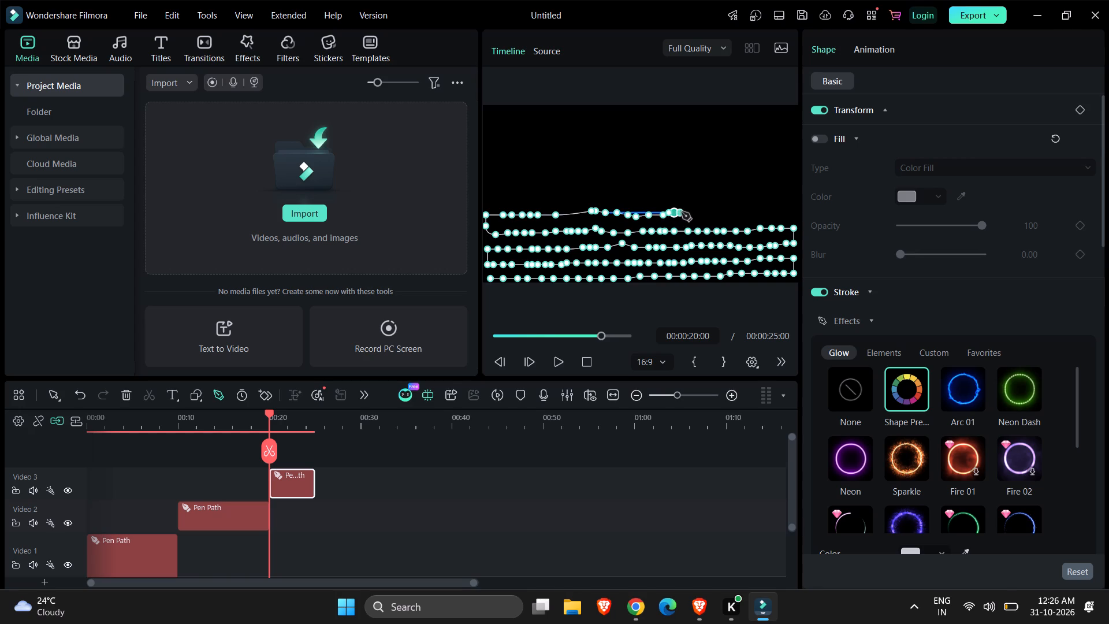
{"action": "left_click", "coordinate": [683, 216]}
{"action": "left_click", "coordinate": [697, 217]}
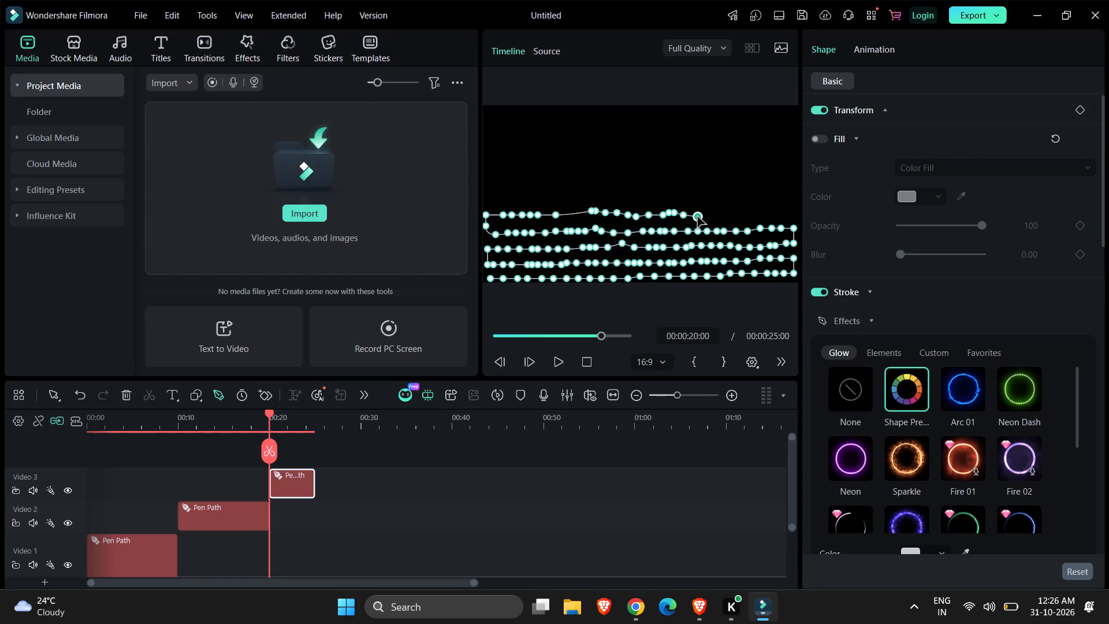
{"action": "left_click", "coordinate": [702, 217]}
{"action": "left_click", "coordinate": [709, 217]}
{"action": "left_click", "coordinate": [717, 217]}
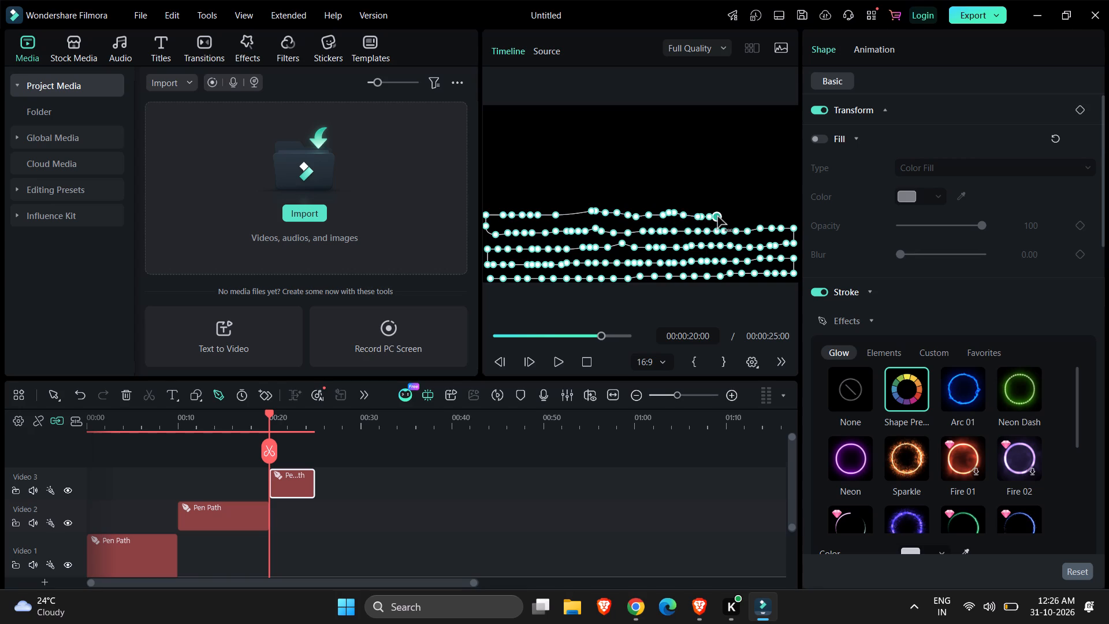
{"action": "left_click", "coordinate": [719, 217]}
{"action": "left_click", "coordinate": [719, 217]}
Finish the fifth row of pen path points in a nearly straight line to the frame's right edge.
{"action": "left_click_drag", "start_coordinate": [728, 216], "coordinate": [733, 216]}
{"action": "left_click", "coordinate": [733, 216]}
{"action": "left_click", "coordinate": [740, 216]}
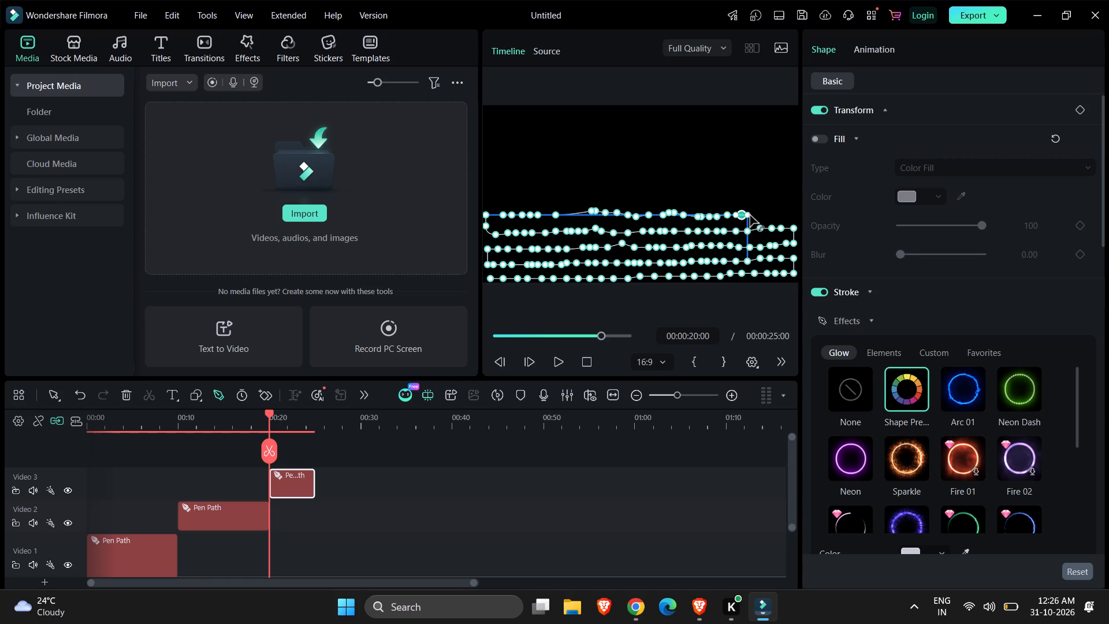
{"action": "left_click", "coordinate": [741, 216]}
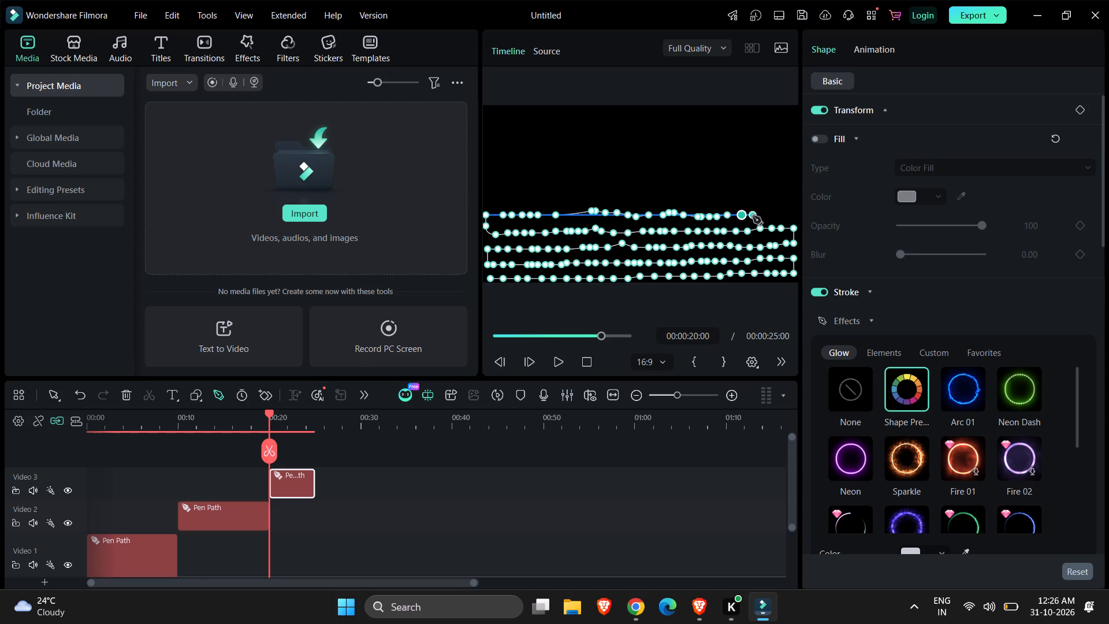
{"action": "left_click", "coordinate": [754, 216]}
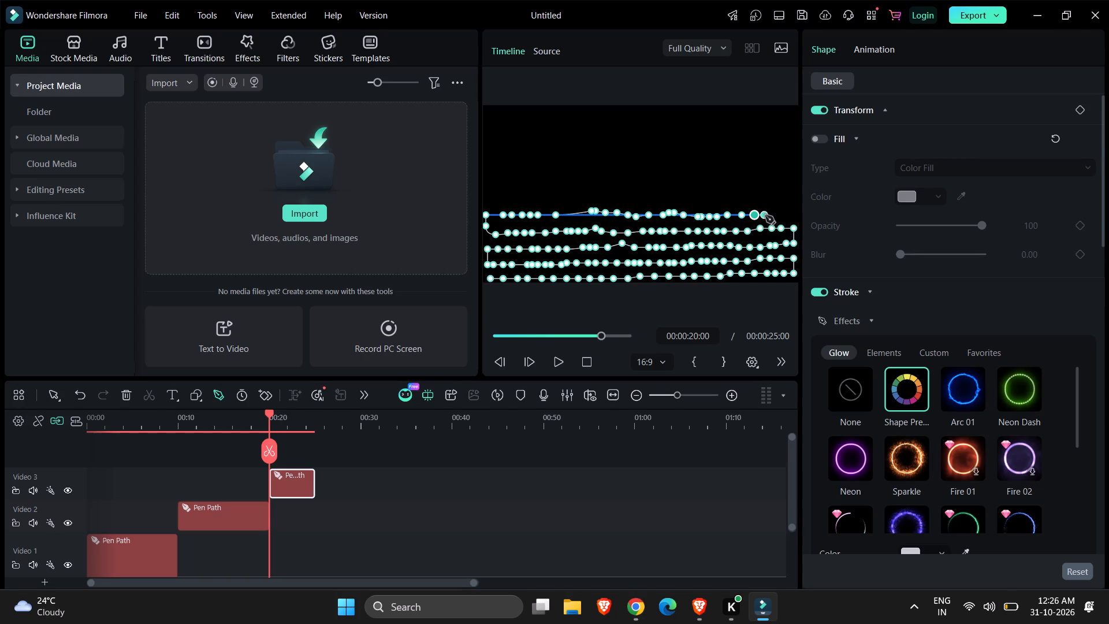
{"action": "left_click", "coordinate": [765, 216]}
{"action": "left_click", "coordinate": [777, 216]}
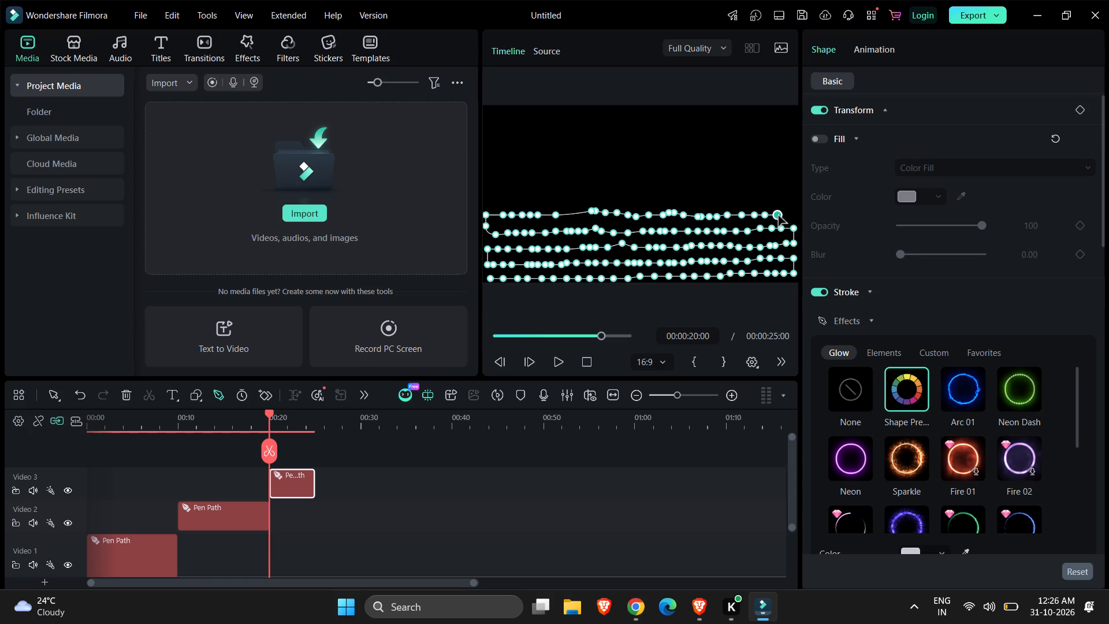
{"action": "left_click", "coordinate": [792, 216]}
Turn the third pen path upward at the frame's right edge and run a sixth row of points leftward to about 70% across.
{"action": "left_click", "coordinate": [792, 200]}
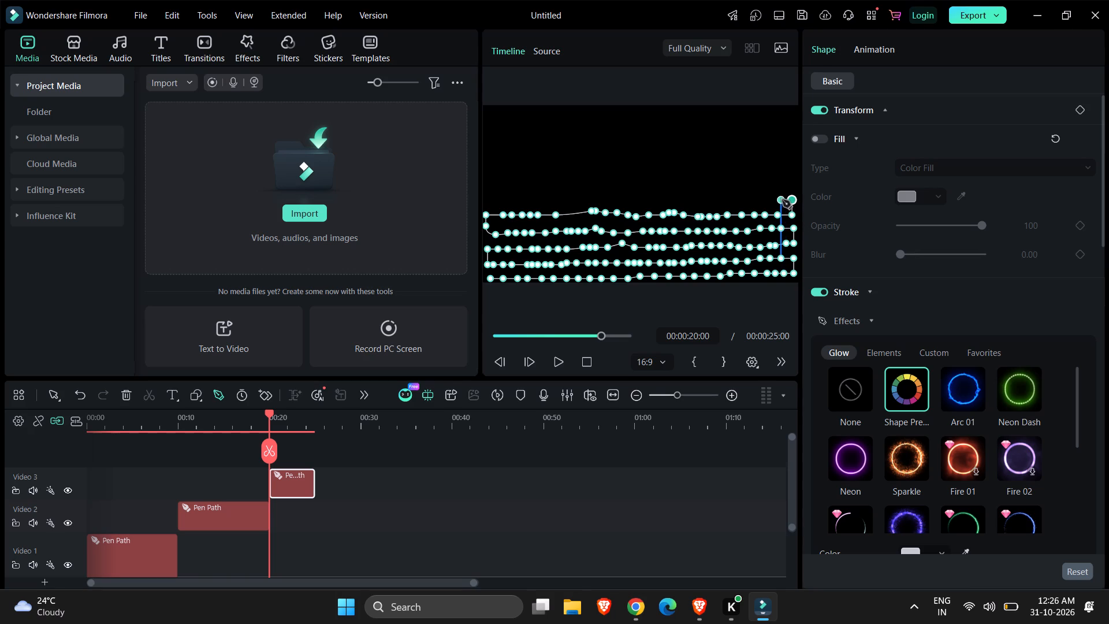
{"action": "left_click", "coordinate": [781, 200]}
{"action": "left_click_drag", "start_coordinate": [772, 200], "coordinate": [764, 200]}
{"action": "left_click", "coordinate": [764, 200]}
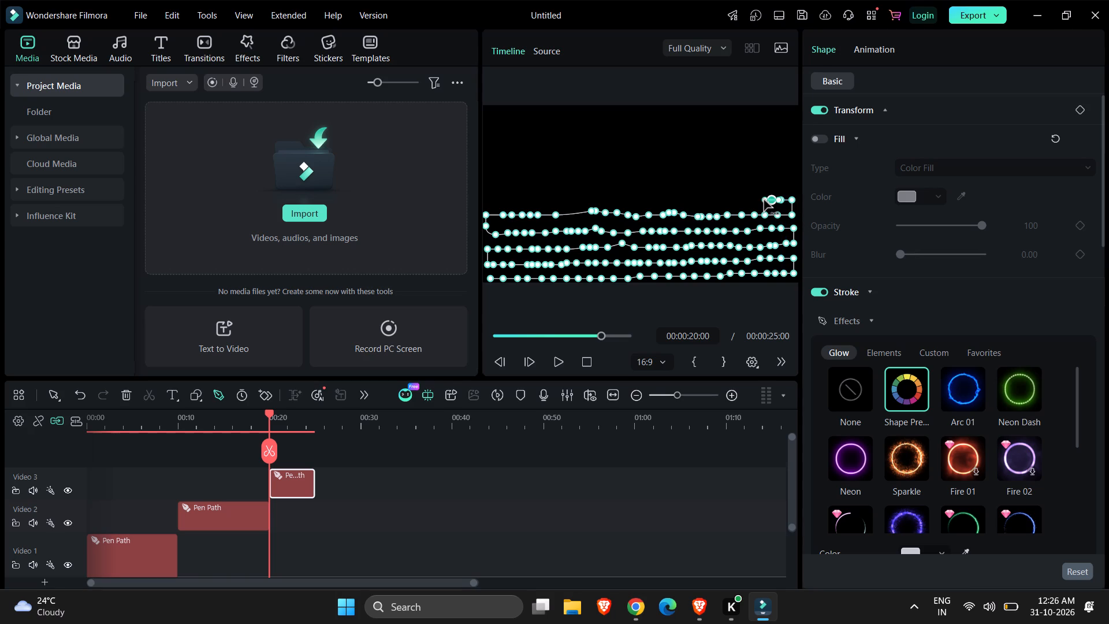
{"action": "left_click", "coordinate": [757, 200]}
{"action": "left_click", "coordinate": [754, 200]}
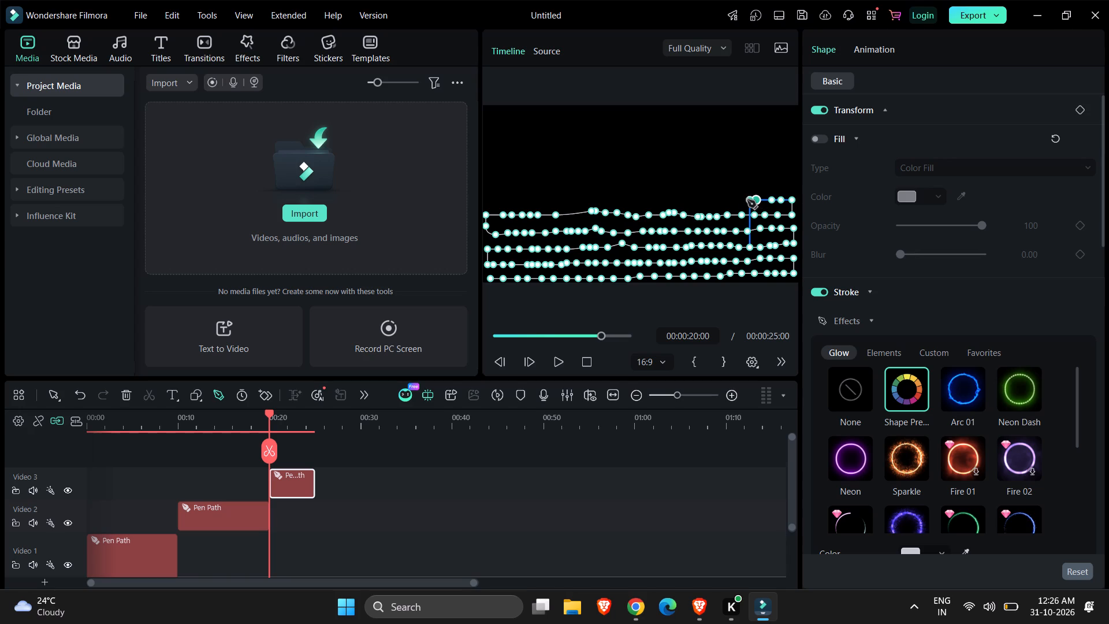
{"action": "left_click", "coordinate": [743, 200]}
{"action": "left_click", "coordinate": [733, 200]}
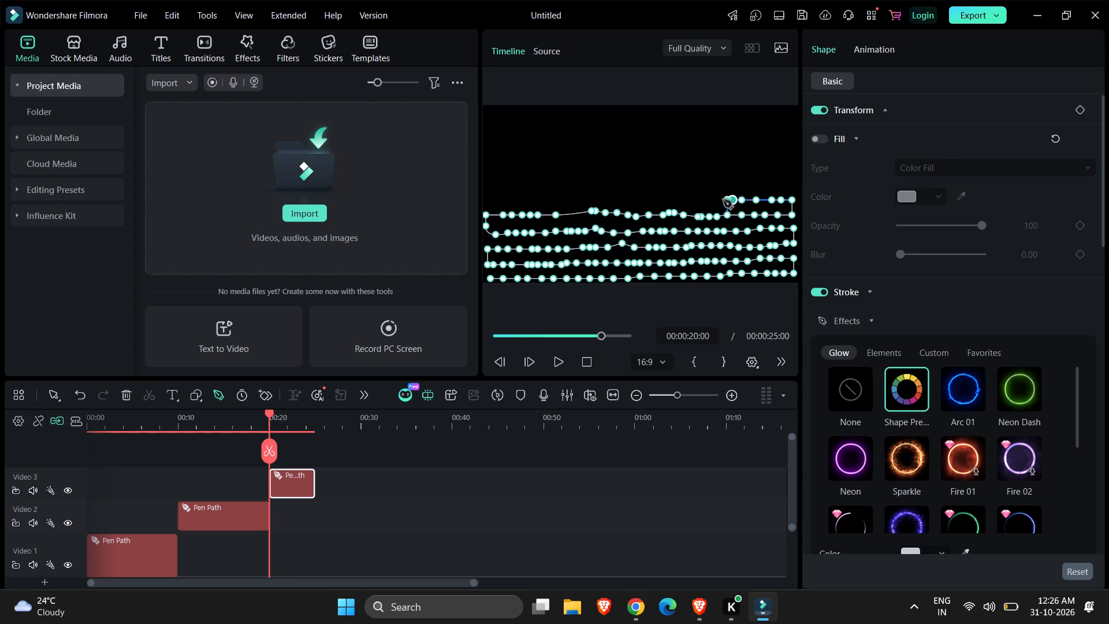
{"action": "left_click", "coordinate": [720, 200]}
{"action": "left_click", "coordinate": [706, 199]}
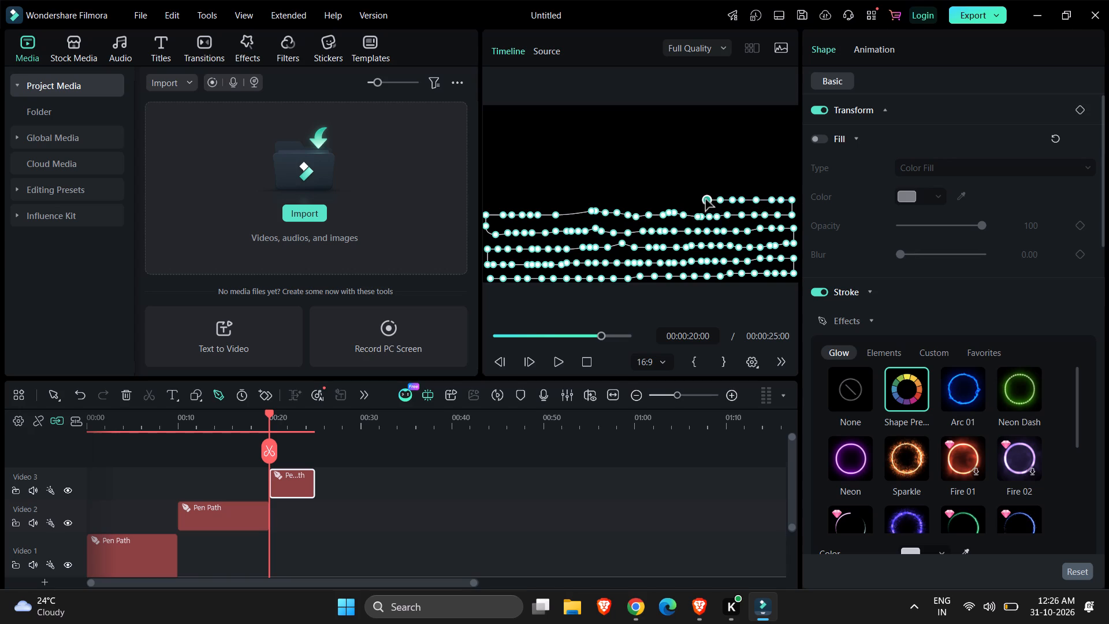
Continue the sixth row of pen path points leftward, rising slightly, to about two fifths of the width from the frame's left edge.
{"action": "left_click", "coordinate": [696, 199]}
{"action": "left_click", "coordinate": [682, 199]}
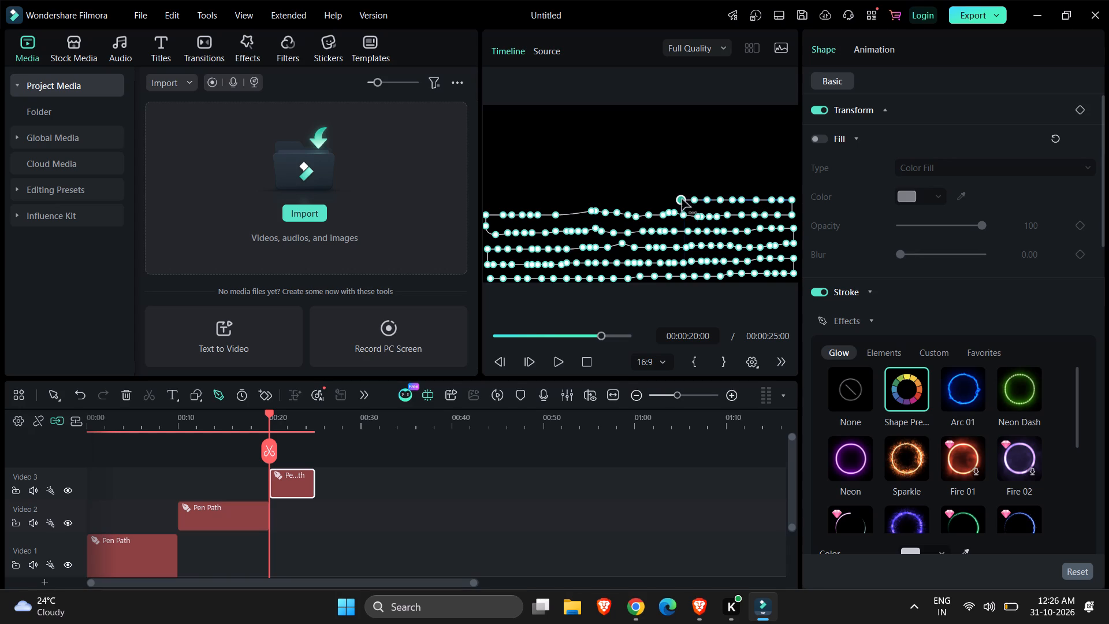
{"action": "left_click", "coordinate": [670, 199]}
{"action": "left_click_drag", "start_coordinate": [654, 200], "coordinate": [648, 199]}
{"action": "left_click", "coordinate": [648, 199]}
{"action": "left_click", "coordinate": [644, 199]}
{"action": "left_click", "coordinate": [635, 197]}
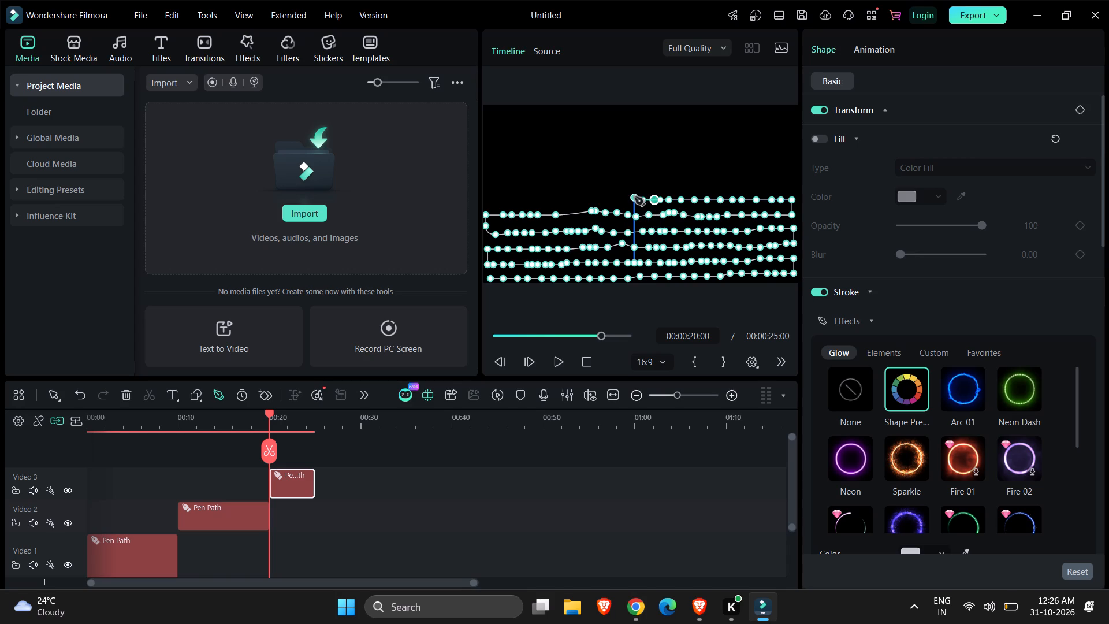
{"action": "left_click", "coordinate": [628, 197]}
{"action": "left_click", "coordinate": [625, 197]}
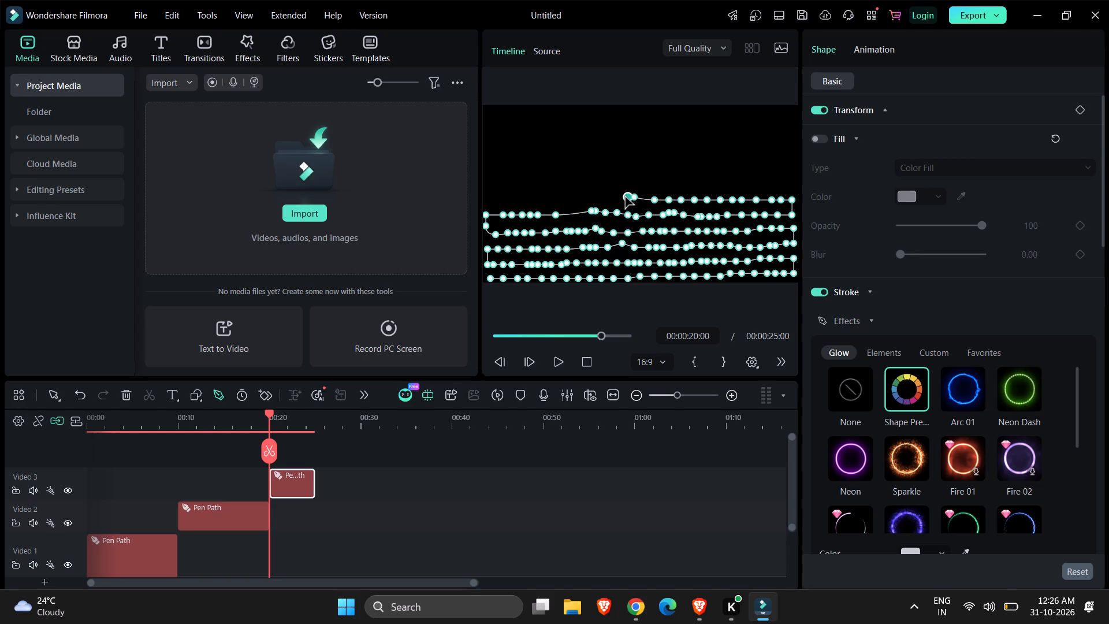
{"action": "left_click", "coordinate": [616, 196]}
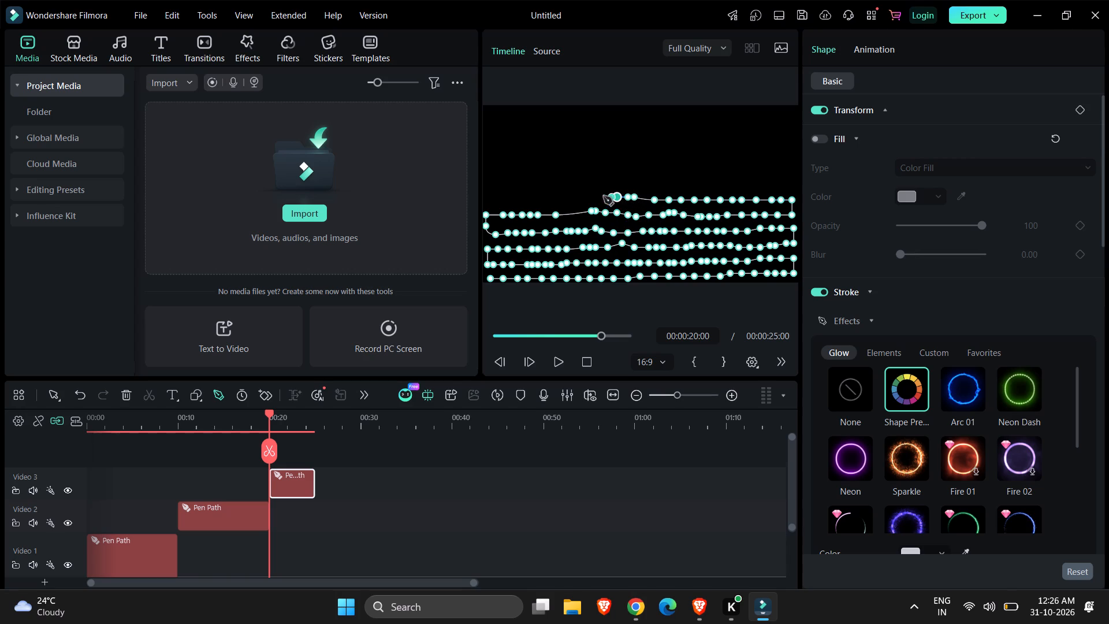
Finish the sixth row of closely spaced pen path points leftward to near the frame's left edge.
{"action": "left_click", "coordinate": [602, 196]}
{"action": "left_click_drag", "start_coordinate": [590, 196], "coordinate": [582, 196]}
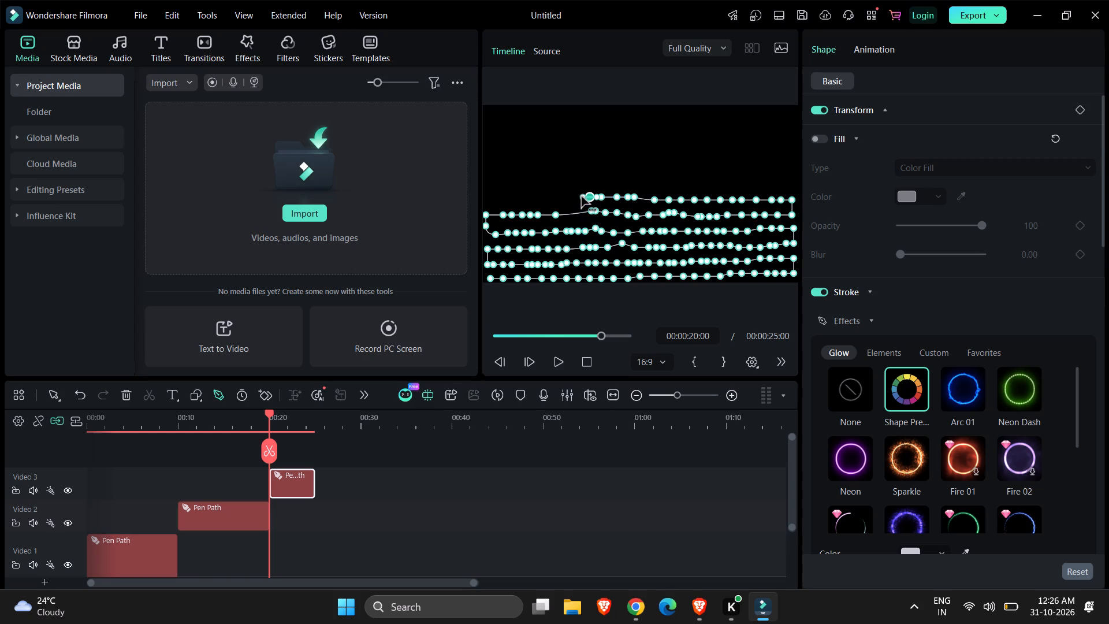
{"action": "left_click", "coordinate": [576, 196]}
{"action": "left_click", "coordinate": [569, 196]}
{"action": "left_click", "coordinate": [561, 196]}
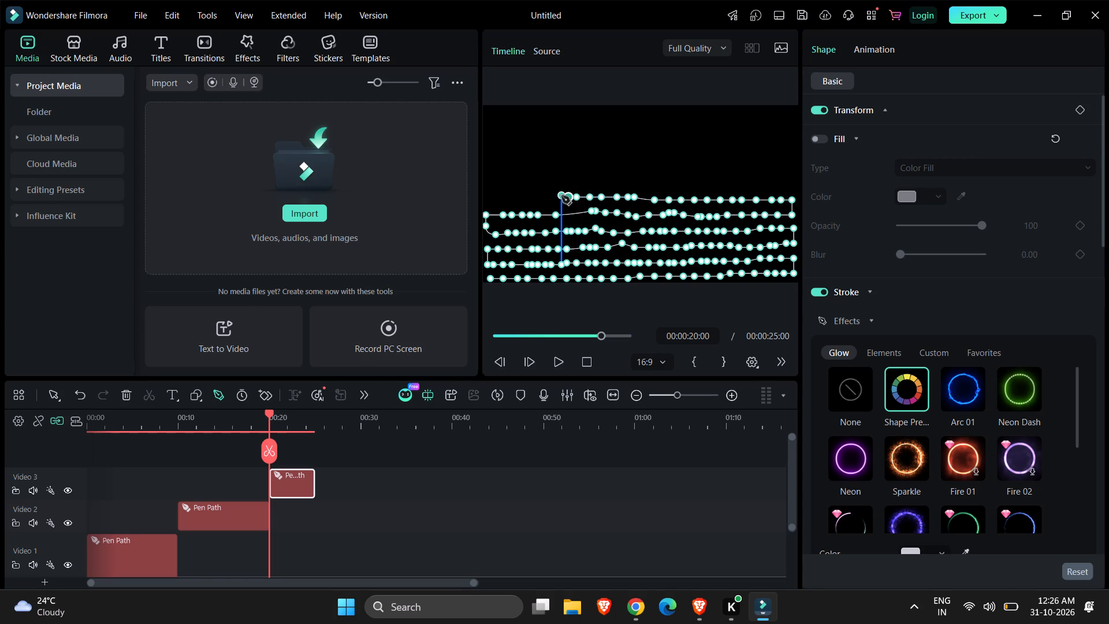
{"action": "left_click", "coordinate": [548, 195]}
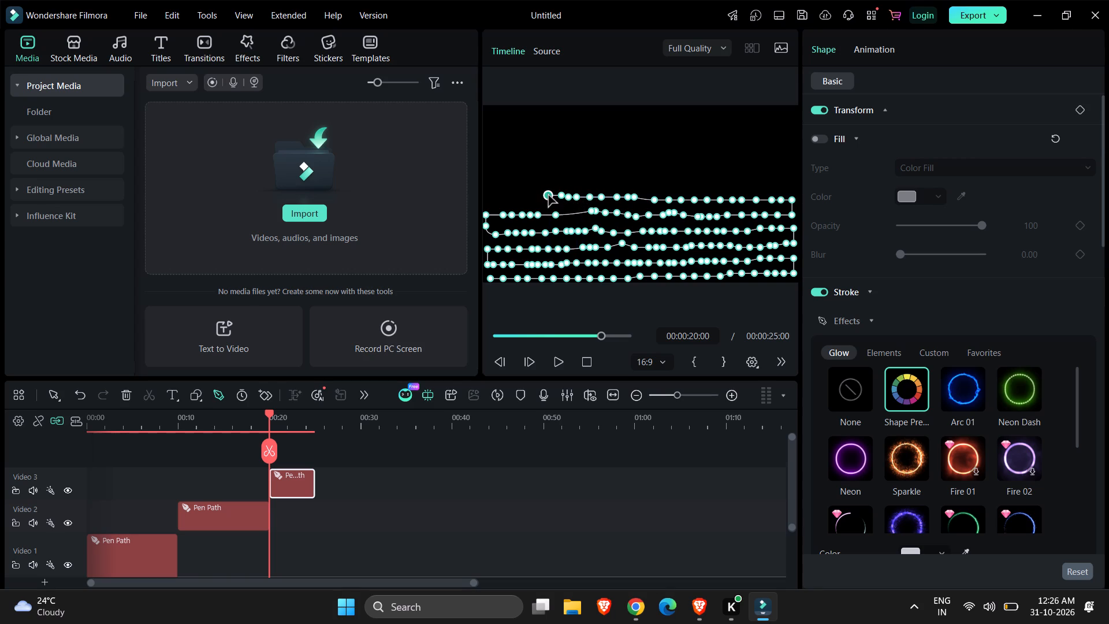
{"action": "left_click", "coordinate": [537, 195]}
{"action": "left_click", "coordinate": [527, 196]}
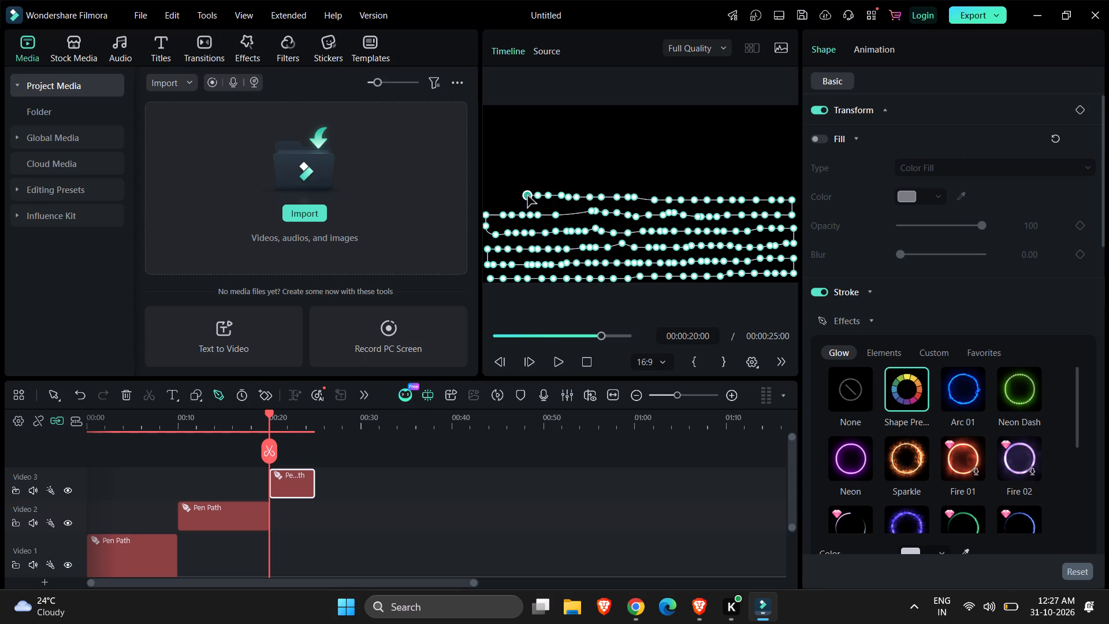
{"action": "left_click", "coordinate": [516, 196]}
{"action": "left_click", "coordinate": [503, 198]}
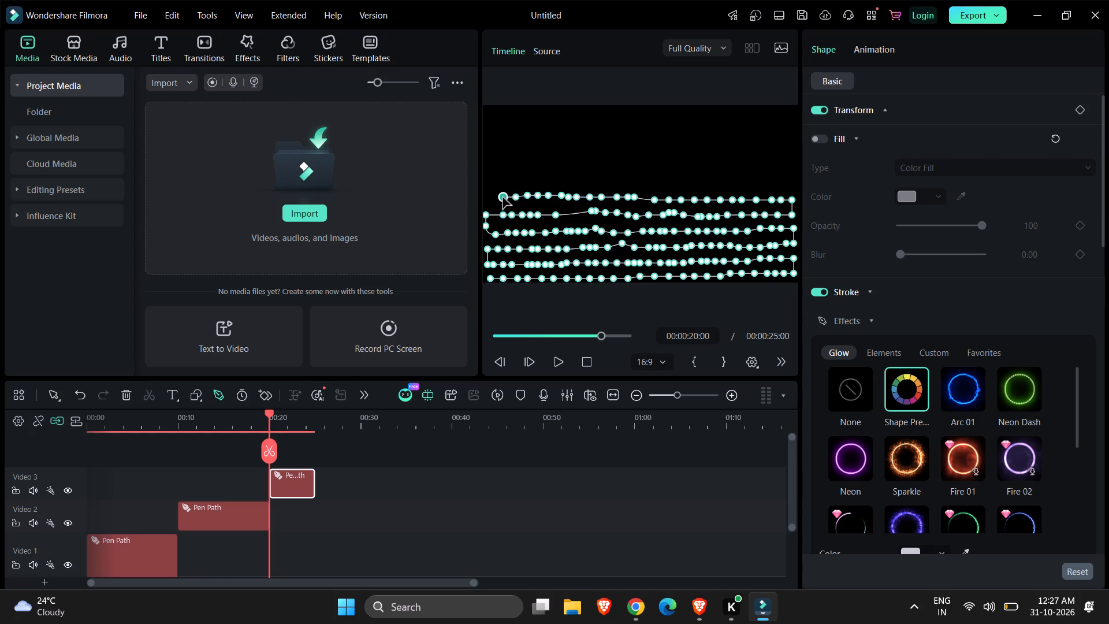
{"action": "left_click", "coordinate": [494, 199]}
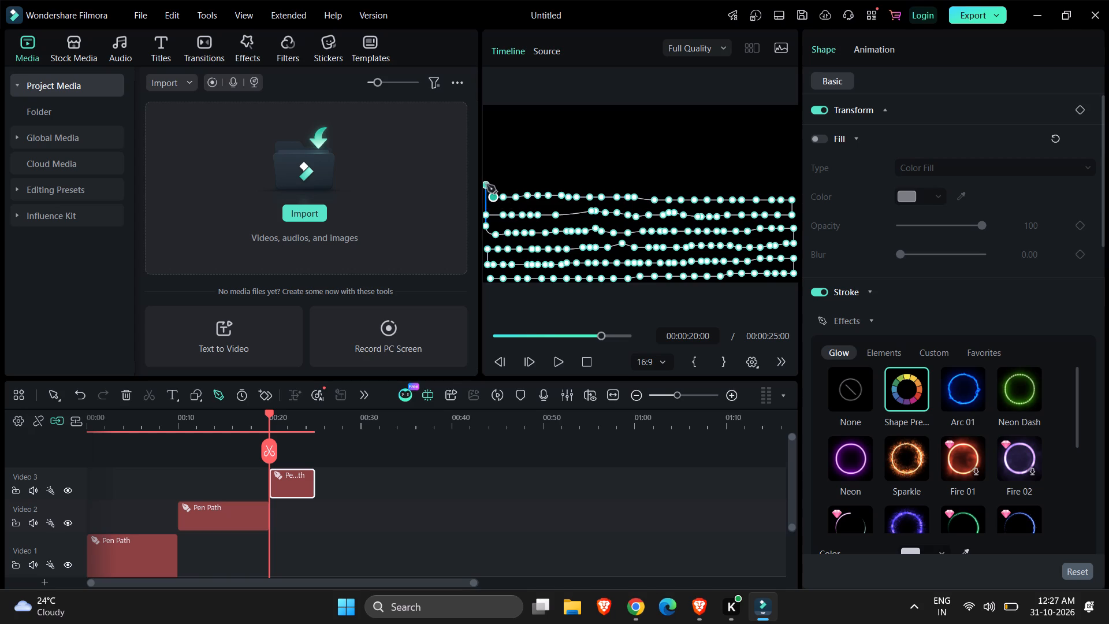
Turn the third pen path upward at the frame's left edge and run a slightly wavy seventh row rightward to about two fifths across.
{"action": "left_click", "coordinate": [487, 184]}
{"action": "left_click", "coordinate": [501, 184]}
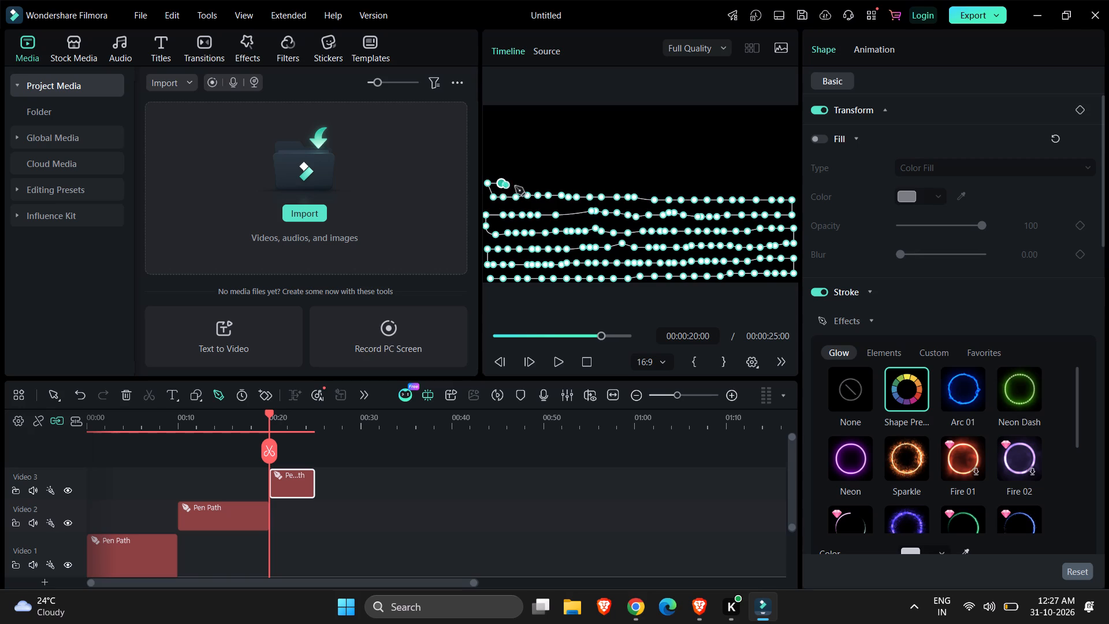
{"action": "left_click", "coordinate": [518, 187]}
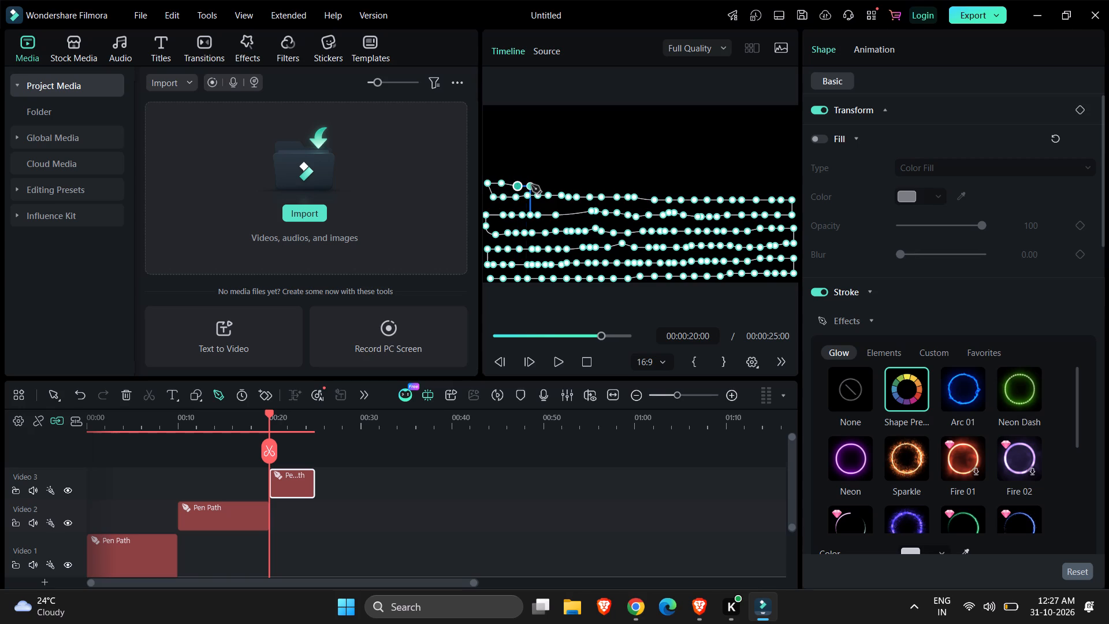
{"action": "left_click", "coordinate": [531, 185]}
{"action": "left_click", "coordinate": [551, 180]}
{"action": "left_click", "coordinate": [567, 185]}
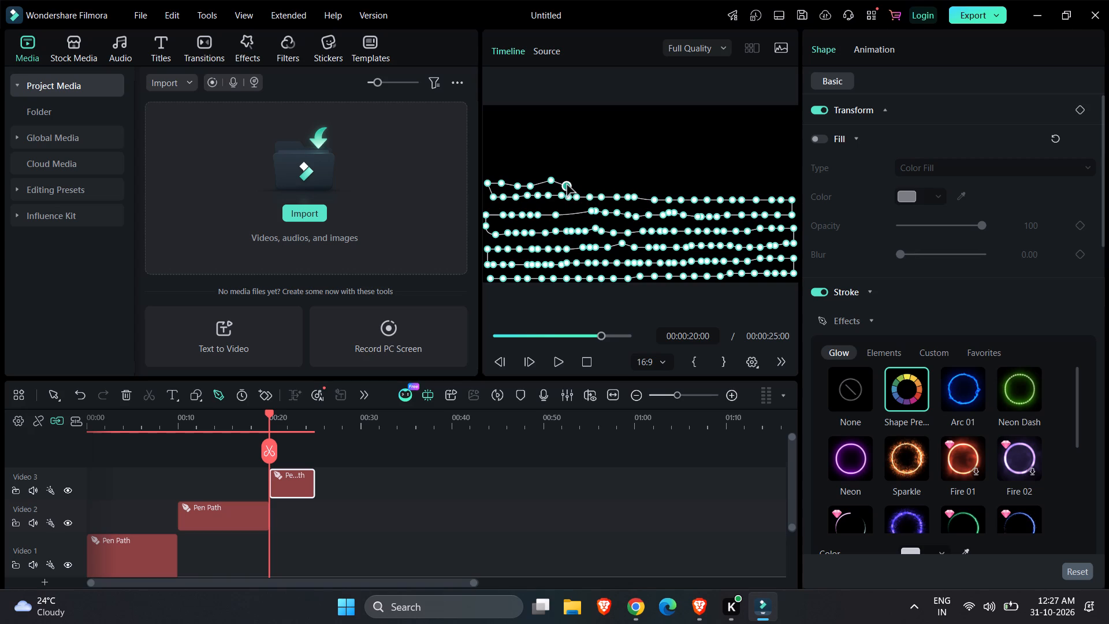
{"action": "left_click", "coordinate": [579, 183]}
{"action": "left_click", "coordinate": [590, 183]}
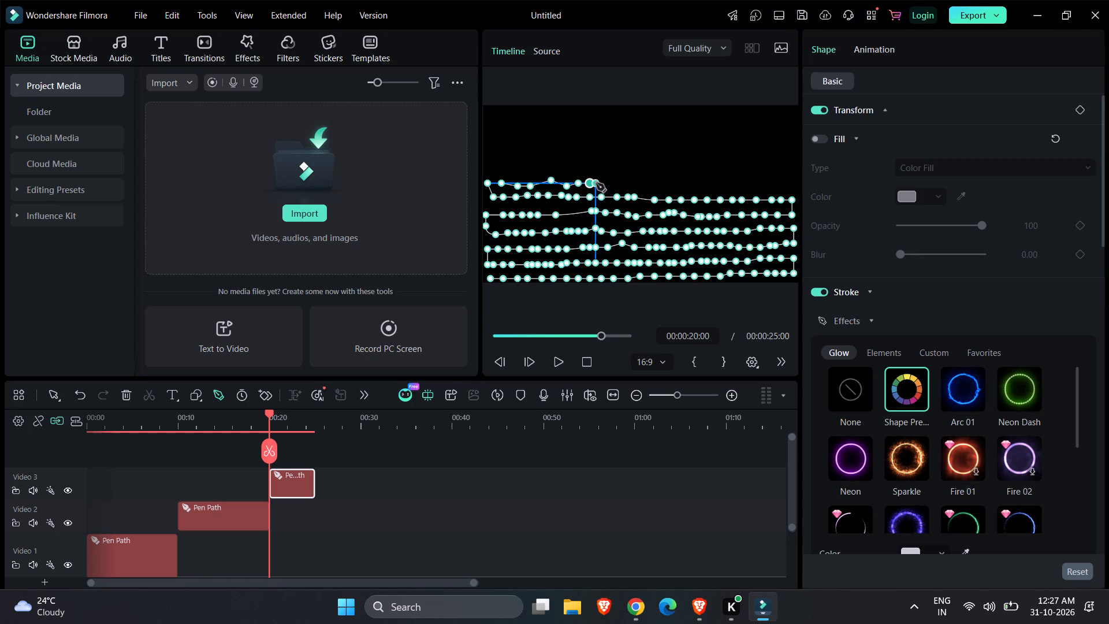
{"action": "left_click", "coordinate": [596, 183]}
{"action": "left_click", "coordinate": [605, 183]}
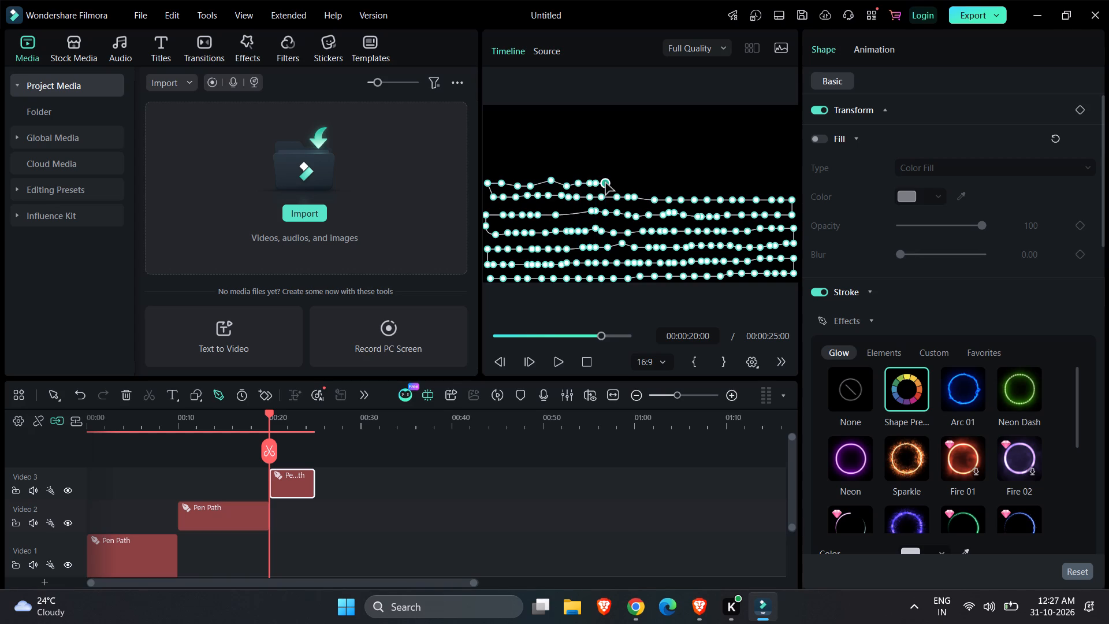
{"action": "left_click", "coordinate": [619, 183]}
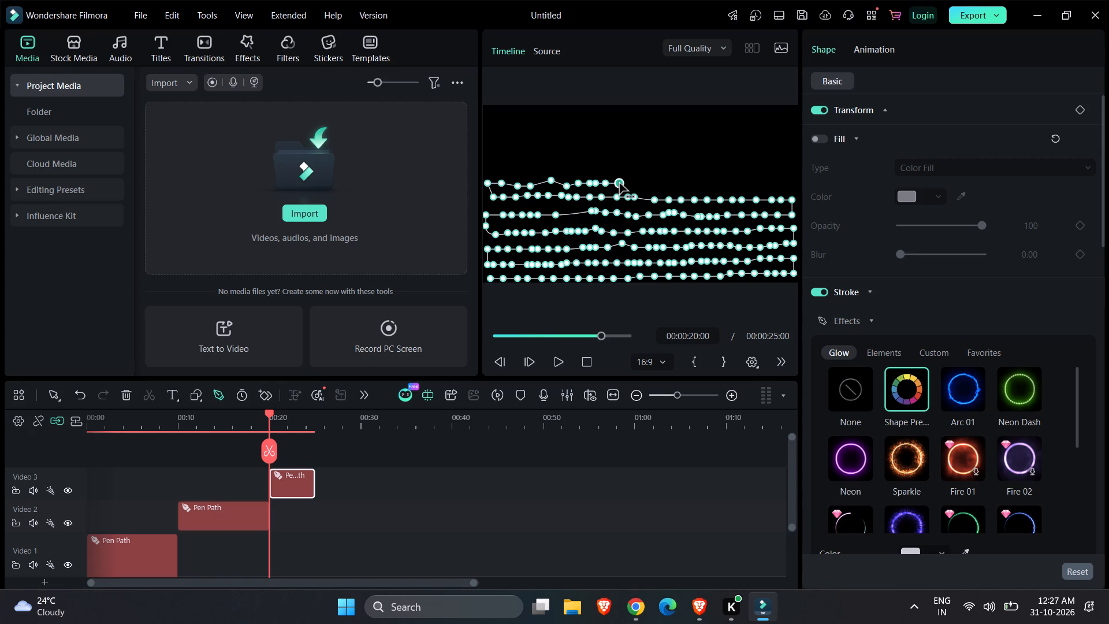
Continue the seventh row of pen path points rightward, dipping slightly, to about 70% across the frame.
{"action": "left_click", "coordinate": [632, 183]}
{"action": "left_click", "coordinate": [647, 181]}
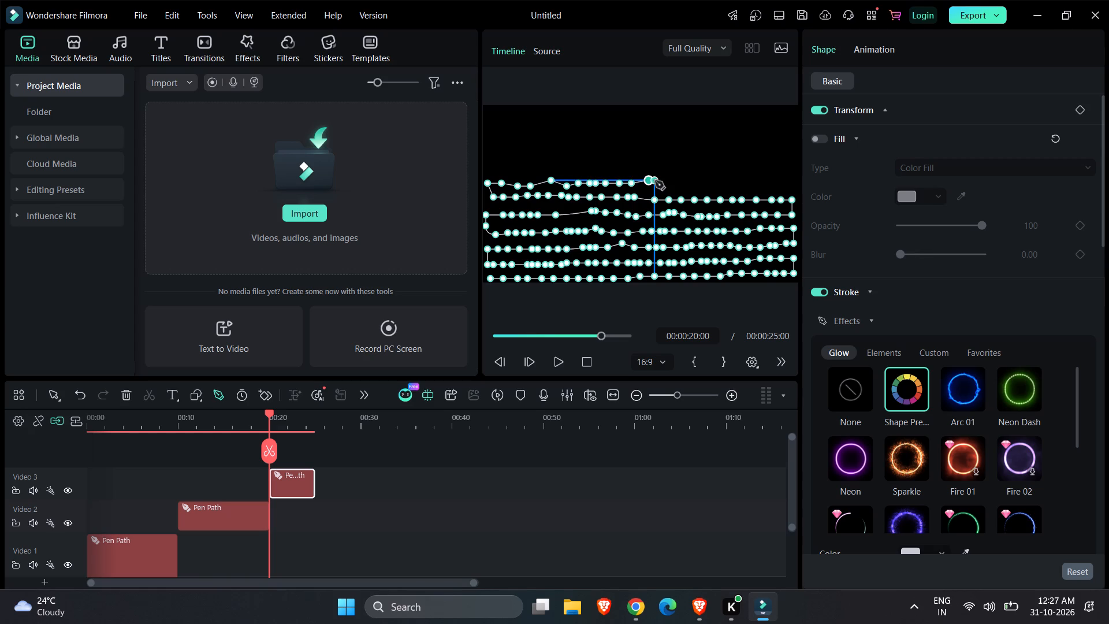
{"action": "left_click", "coordinate": [655, 181]}
{"action": "left_click", "coordinate": [665, 185]}
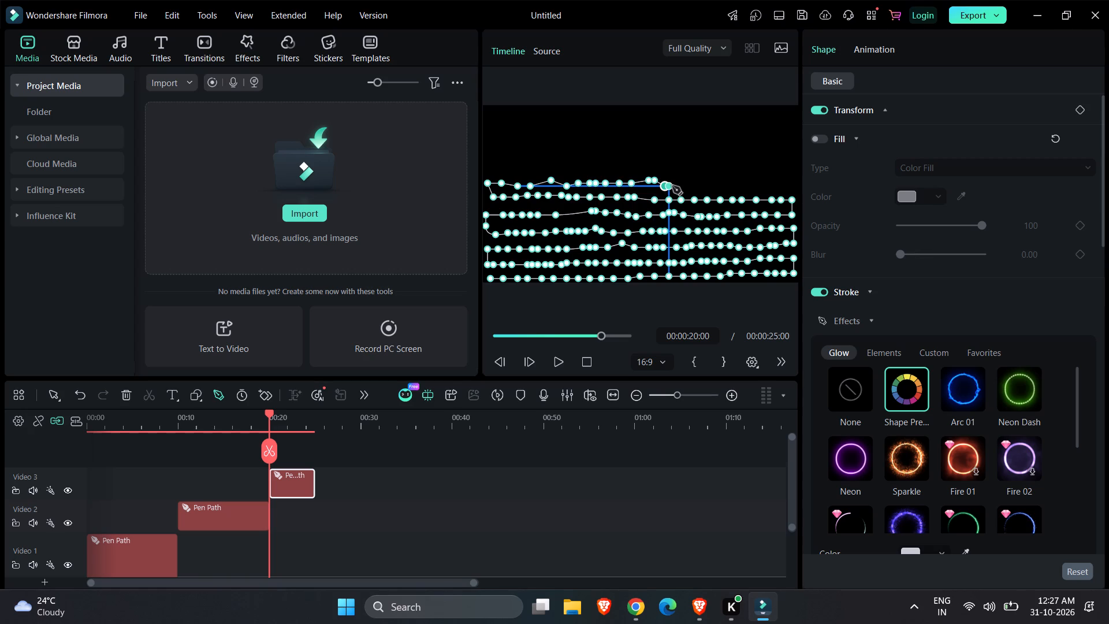
{"action": "left_click", "coordinate": [672, 186]}
{"action": "left_click", "coordinate": [675, 186]}
{"action": "left_click", "coordinate": [679, 186]}
{"action": "left_click", "coordinate": [683, 187]}
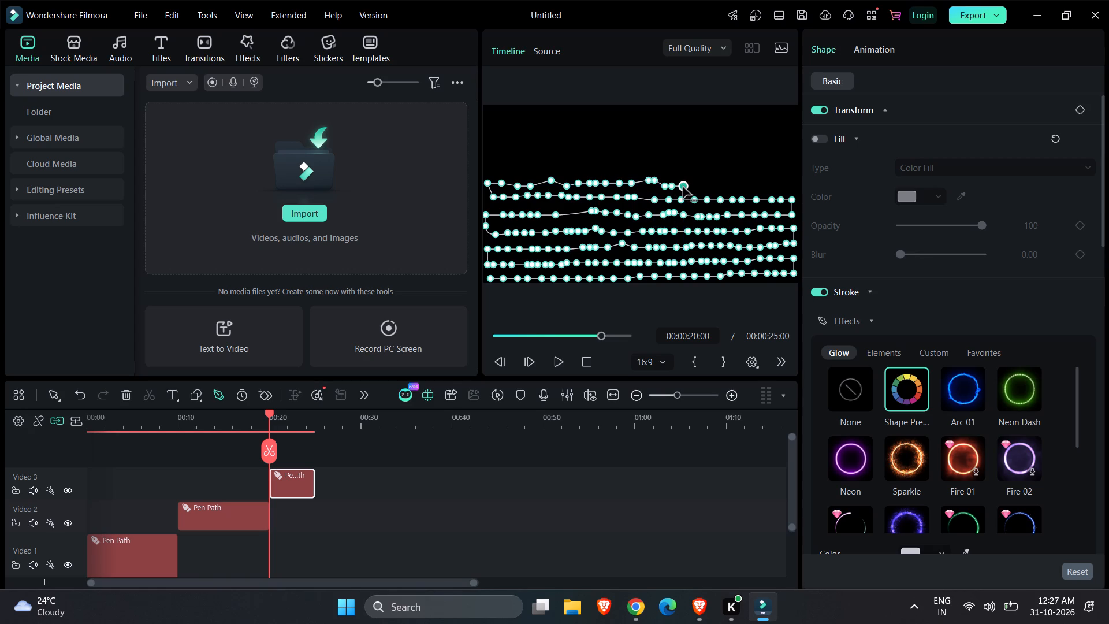
{"action": "left_click", "coordinate": [693, 190]}
{"action": "left_click", "coordinate": [704, 191]}
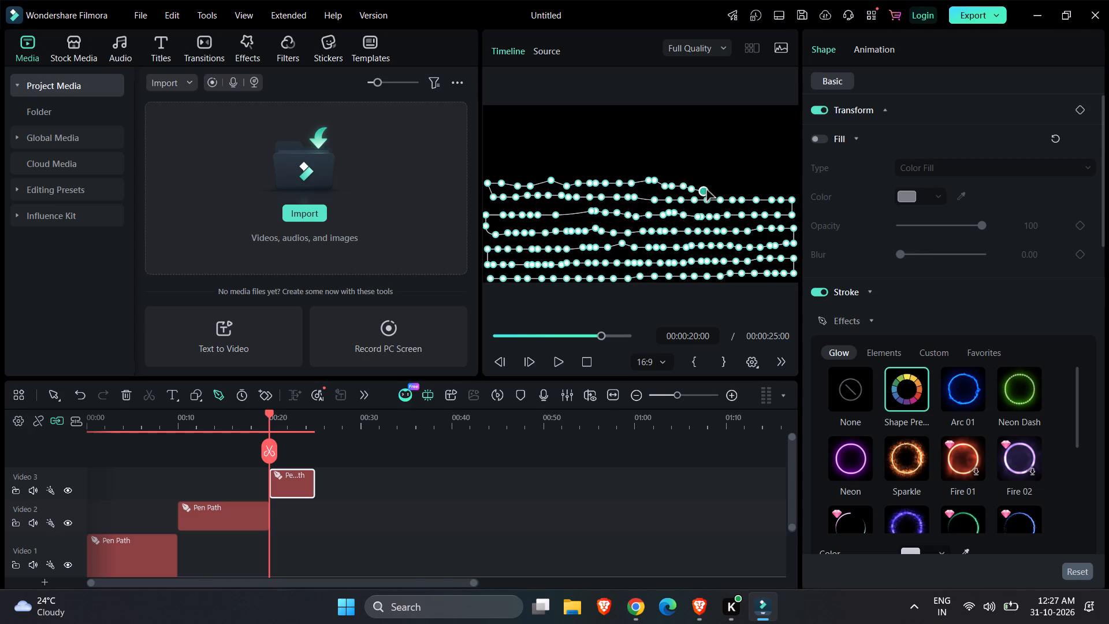
Finish the seventh row of closely spaced pen path points rightward, nearly level, to the frame's right edge.
{"action": "left_click_drag", "start_coordinate": [713, 189], "coordinate": [719, 188]}
{"action": "left_click", "coordinate": [719, 188]}
{"action": "left_click", "coordinate": [724, 188]}
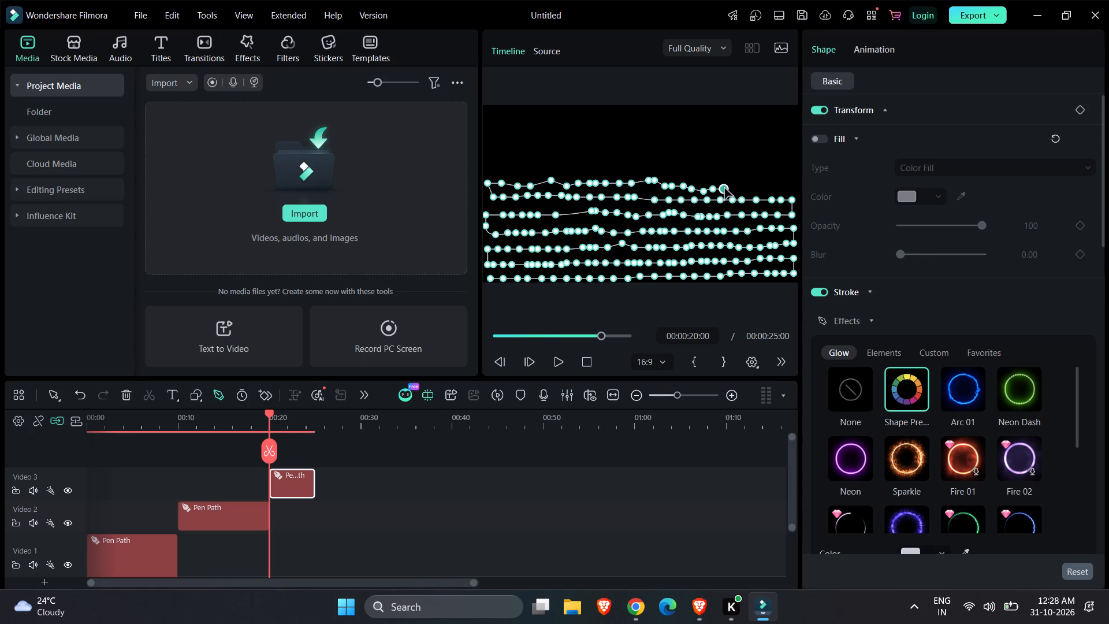
{"action": "left_click", "coordinate": [733, 188]}
{"action": "left_click", "coordinate": [743, 188]}
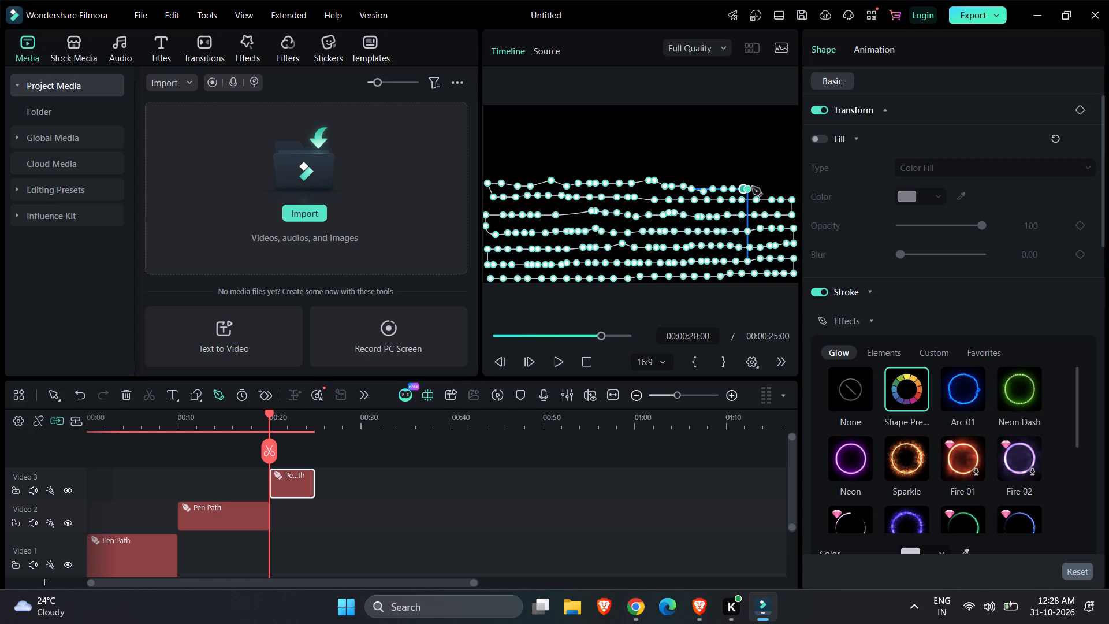
{"action": "left_click", "coordinate": [752, 187]}
{"action": "left_click", "coordinate": [761, 187]}
{"action": "left_click", "coordinate": [771, 188]}
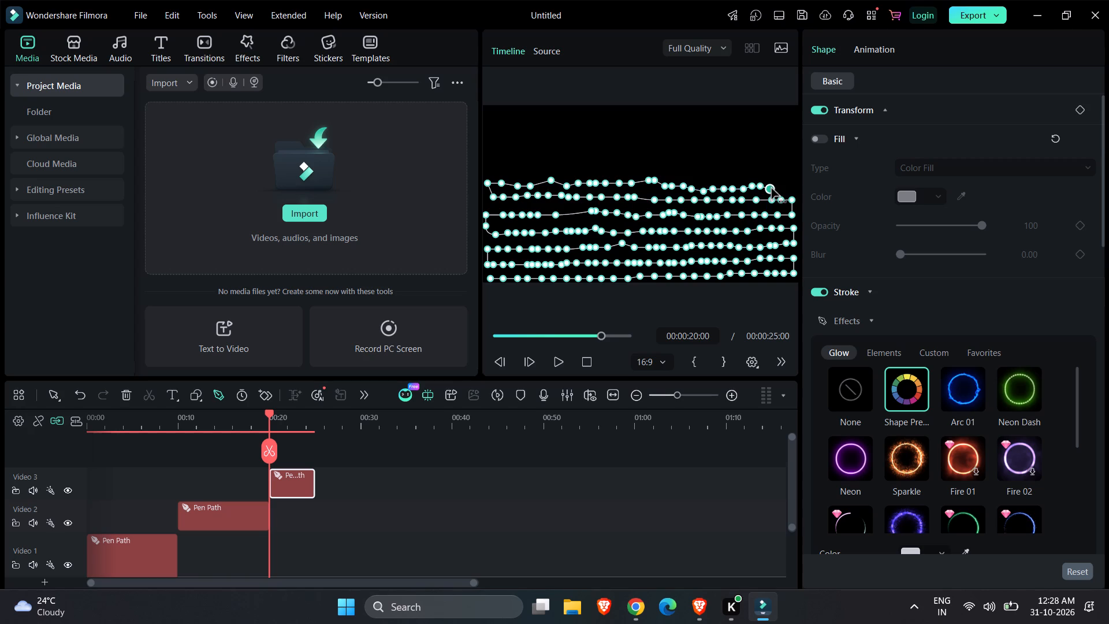
{"action": "left_click", "coordinate": [778, 188]}
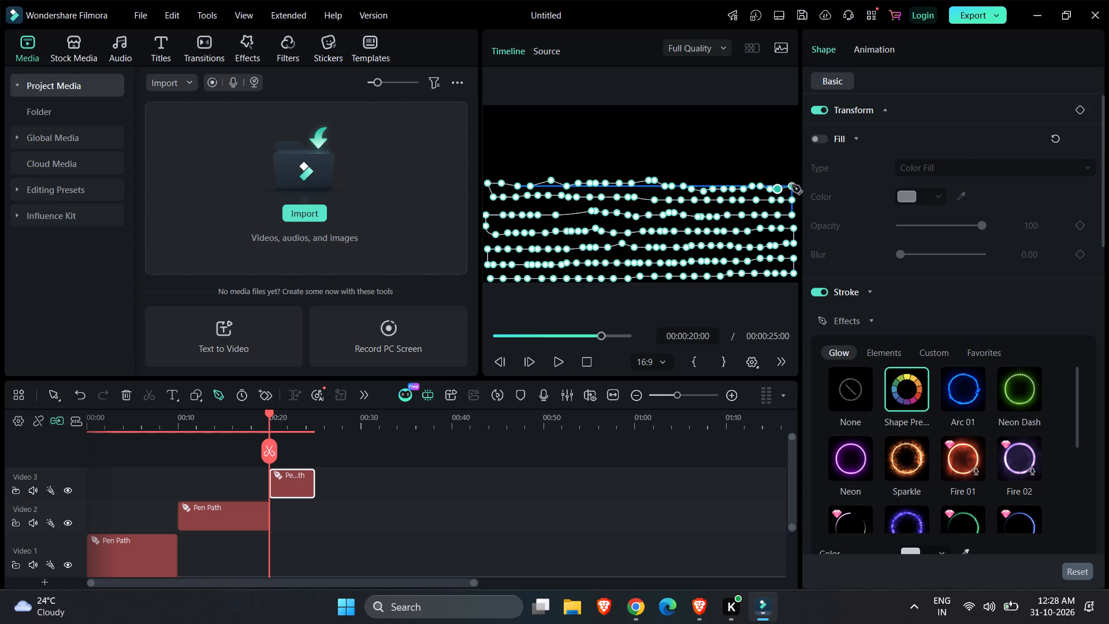
{"action": "left_click", "coordinate": [792, 185]}
Turn the third pen path upward at the frame's right edge and run an eighth row leftward, rising slightly, to about 60% across.
{"action": "left_click", "coordinate": [792, 172]}
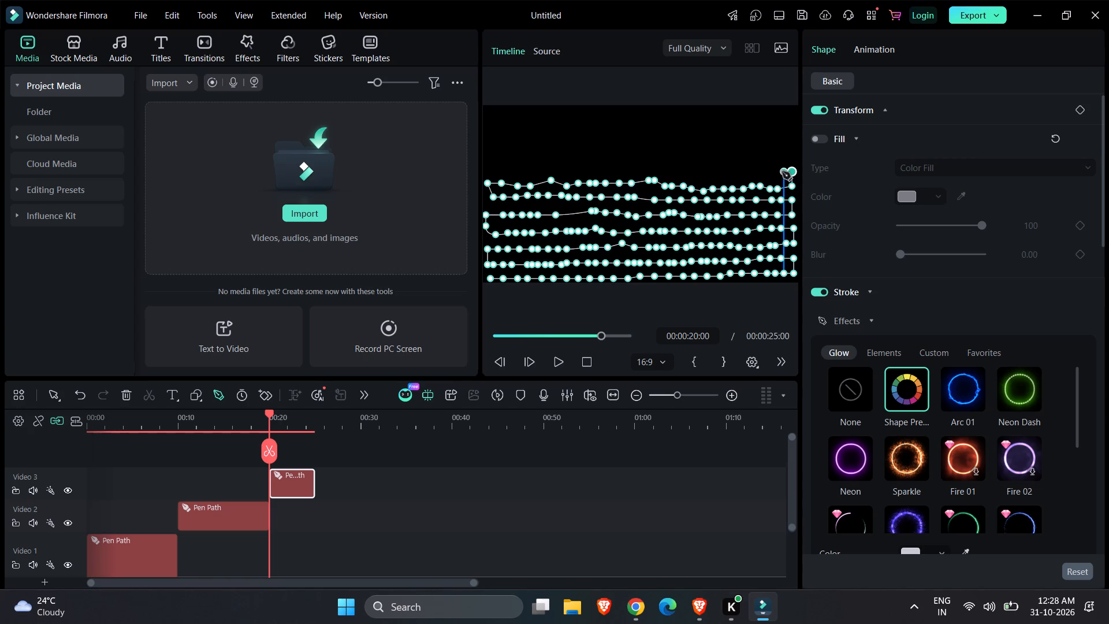
{"action": "left_click", "coordinate": [782, 172]}
{"action": "left_click_drag", "start_coordinate": [768, 172], "coordinate": [762, 172]}
{"action": "left_click_drag", "start_coordinate": [762, 172], "coordinate": [757, 172]}
{"action": "left_click_drag", "start_coordinate": [757, 172], "coordinate": [746, 172]}
{"action": "left_click", "coordinate": [746, 172]}
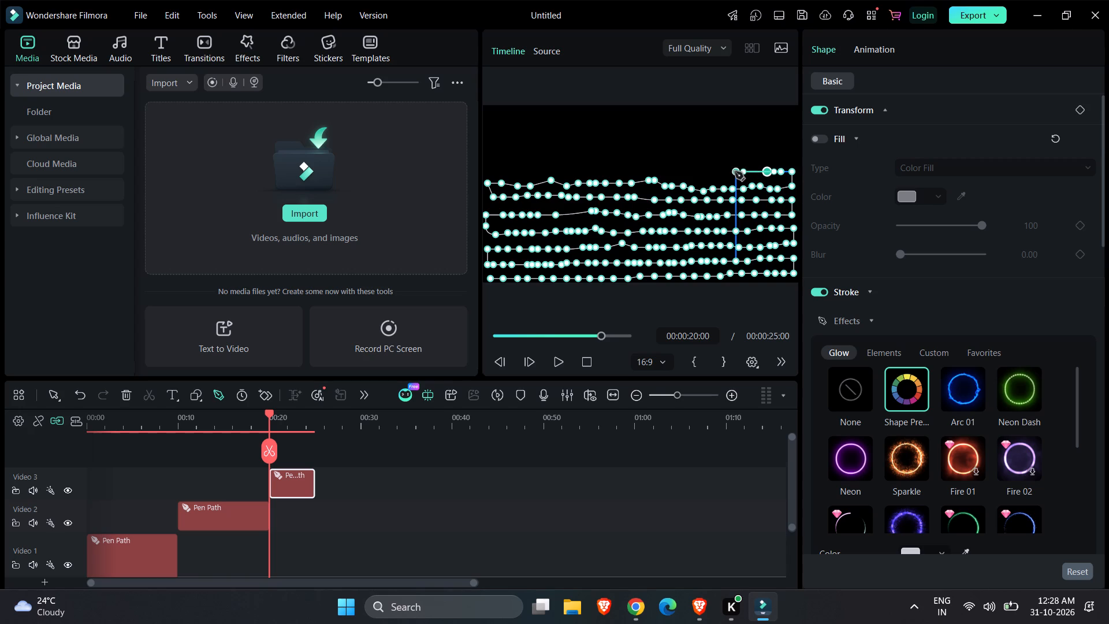
{"action": "left_click", "coordinate": [735, 172]}
{"action": "left_click", "coordinate": [723, 172]}
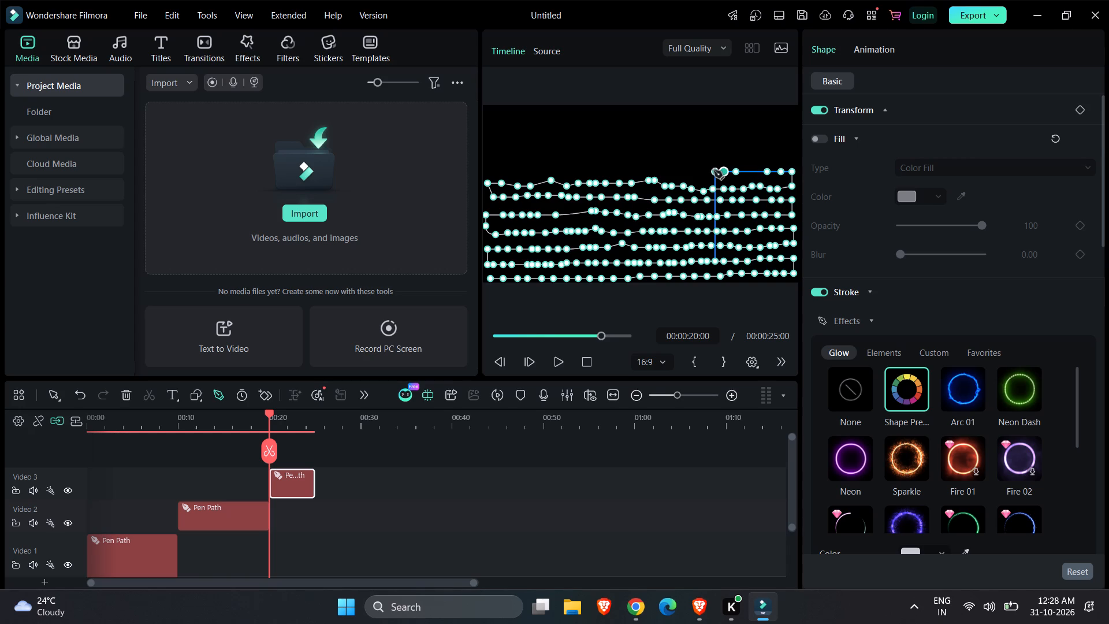
{"action": "left_click", "coordinate": [714, 170]}
{"action": "left_click_drag", "start_coordinate": [702, 169], "coordinate": [686, 169]}
{"action": "left_click", "coordinate": [686, 169]}
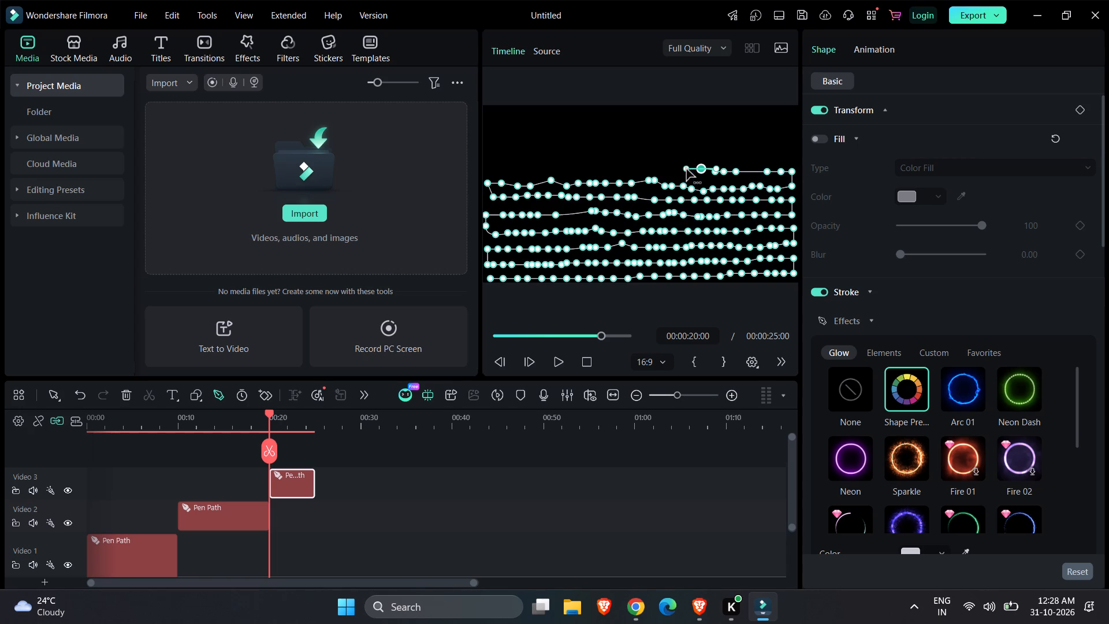
{"action": "left_click", "coordinate": [691, 169]}
{"action": "left_click", "coordinate": [669, 165]}
Continue the eighth row of pen path points leftward, nearly level, to about a quarter of the width from the frame's left edge.
{"action": "left_click_drag", "start_coordinate": [659, 163], "coordinate": [650, 162]}
{"action": "left_click", "coordinate": [650, 162]}
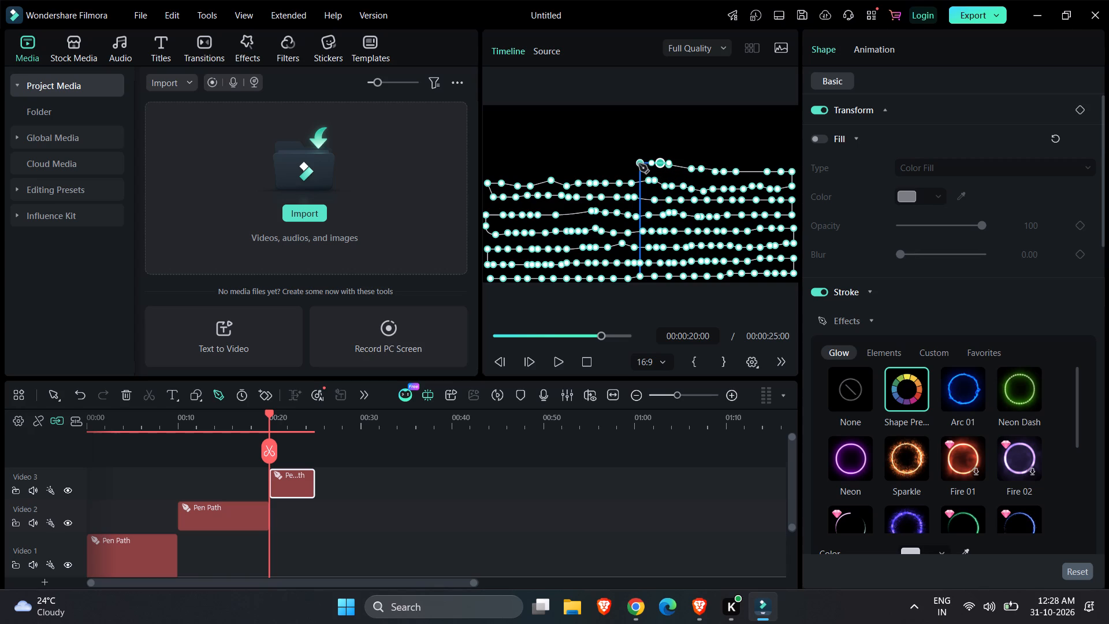
{"action": "left_click", "coordinate": [639, 164]}
{"action": "left_click", "coordinate": [624, 164]}
{"action": "left_click", "coordinate": [612, 164]}
{"action": "left_click", "coordinate": [597, 164]}
{"action": "left_click", "coordinate": [580, 164]}
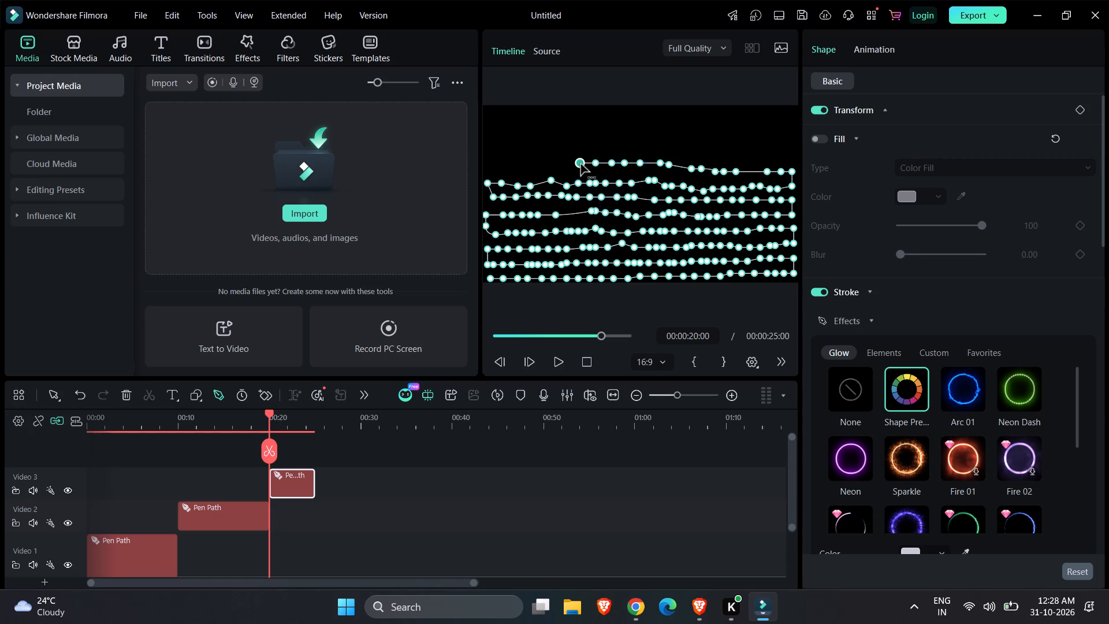
{"action": "left_click", "coordinate": [568, 164]}
{"action": "left_click", "coordinate": [555, 165]}
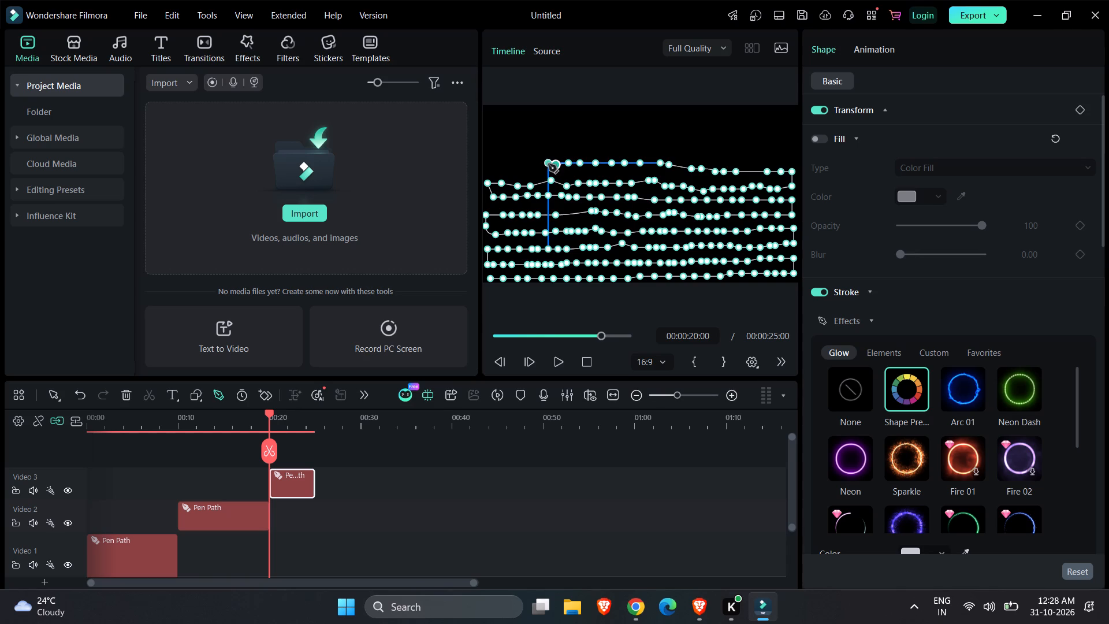
Finish the eighth row of closely spaced pen path points leftward to near the frame's left edge.
{"action": "left_click", "coordinate": [548, 164]}
{"action": "left_click_drag", "start_coordinate": [544, 164], "coordinate": [532, 163]}
{"action": "left_click", "coordinate": [532, 163]}
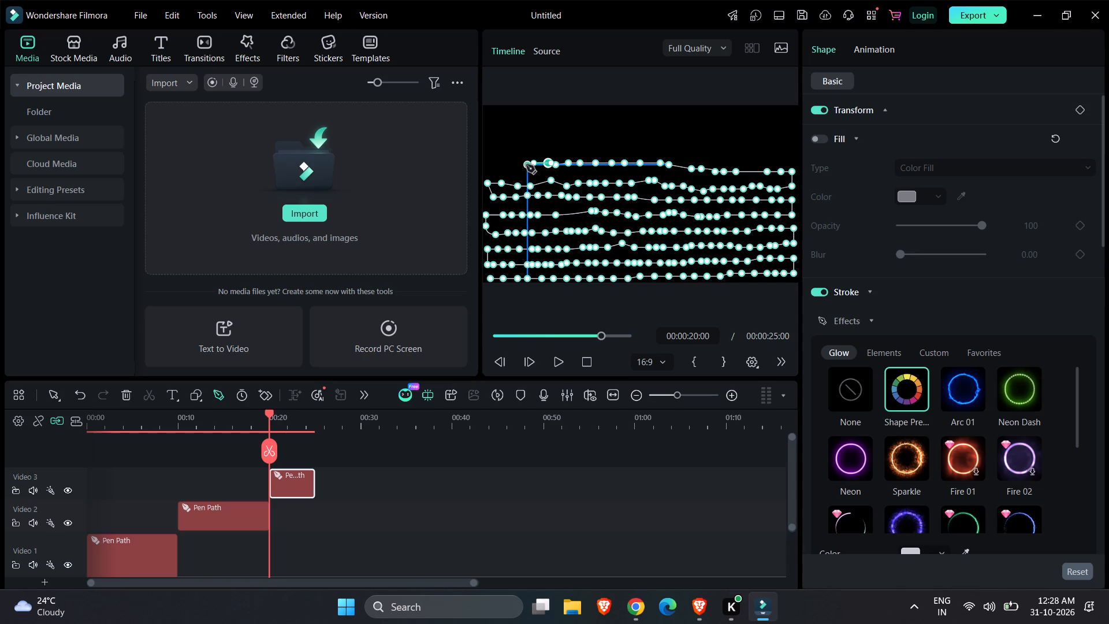
{"action": "left_click", "coordinate": [526, 165]}
{"action": "left_click", "coordinate": [515, 165]}
{"action": "left_click", "coordinate": [504, 165]}
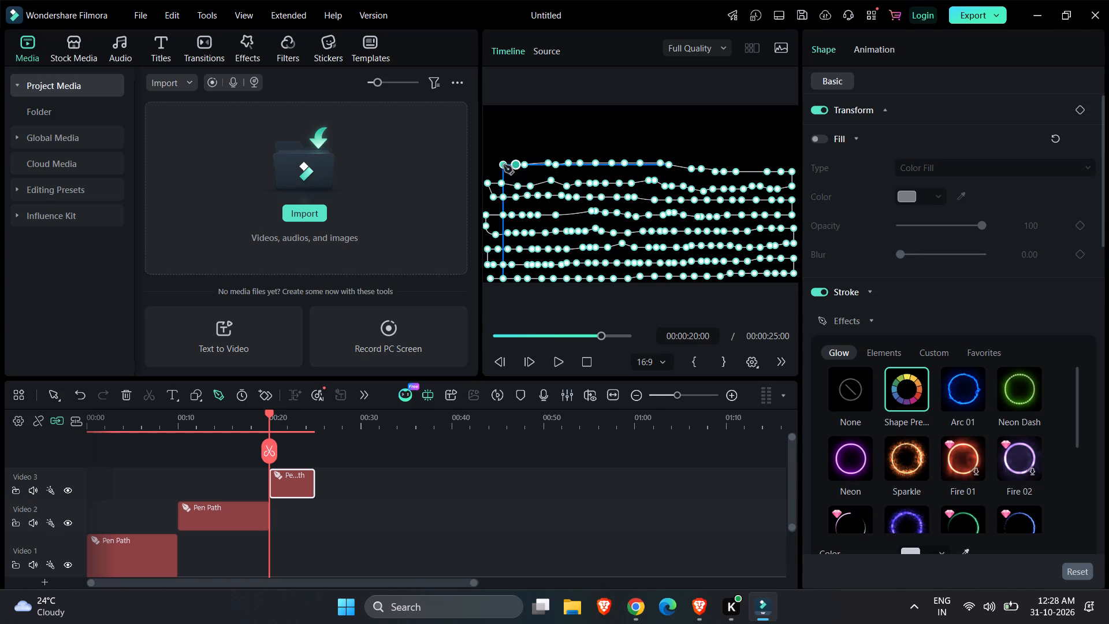
{"action": "left_click", "coordinate": [493, 165]}
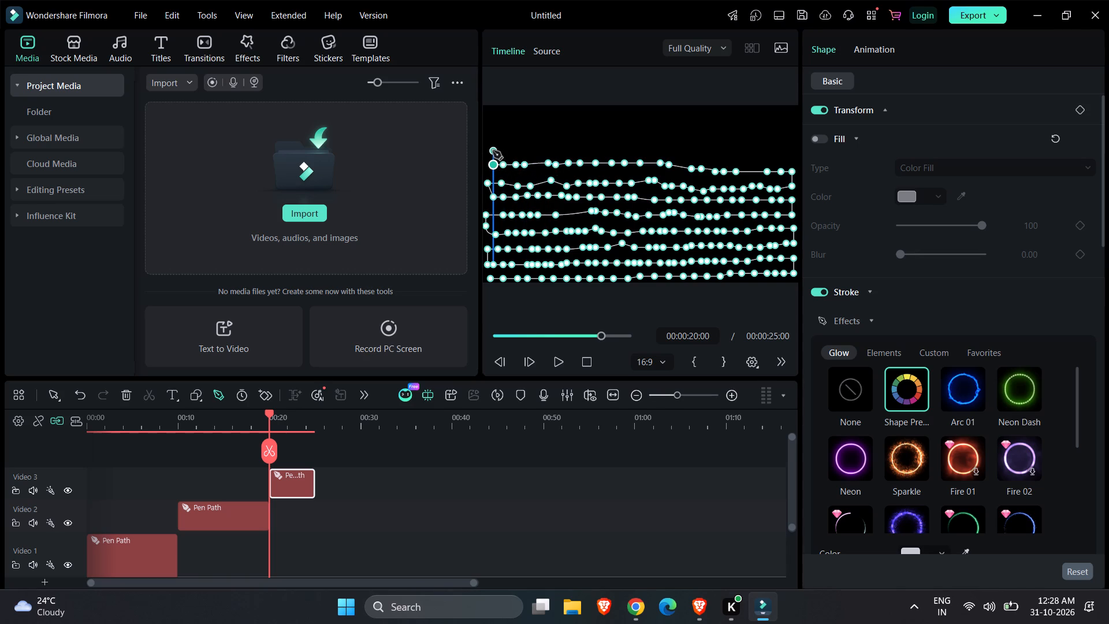
Turn the third pen path upward at the frame's left edge and run a ninth row rightward, rising slightly, to about a third across.
{"action": "left_click", "coordinate": [493, 151]}
{"action": "left_click", "coordinate": [505, 151]}
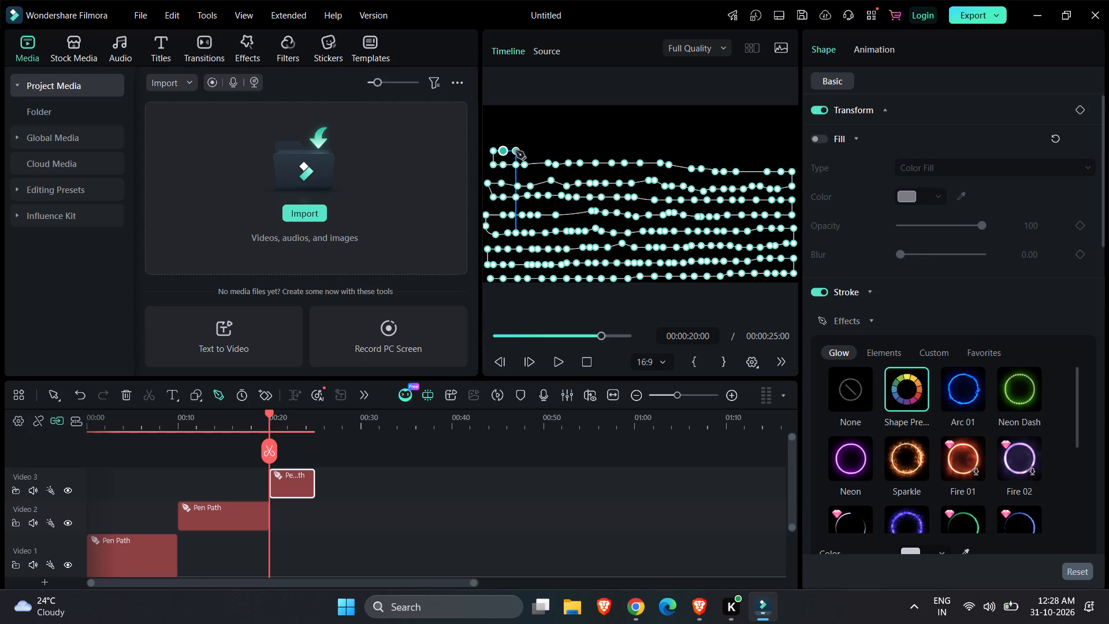
{"action": "left_click", "coordinate": [516, 151]}
{"action": "left_click", "coordinate": [533, 150]}
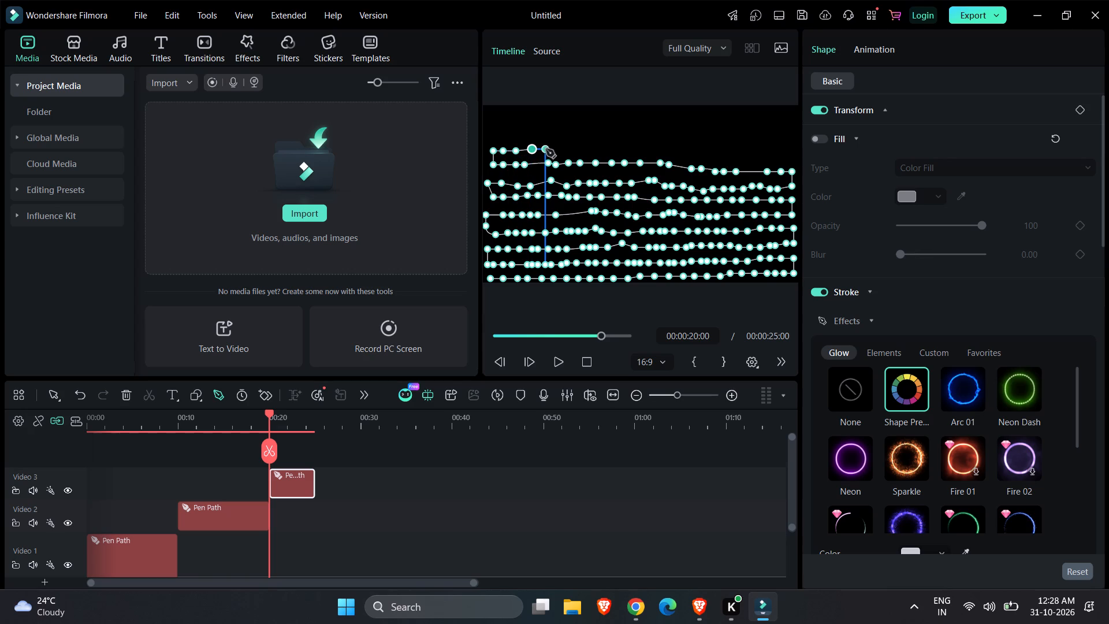
{"action": "left_click", "coordinate": [546, 149]}
{"action": "left_click_drag", "start_coordinate": [558, 148], "coordinate": [567, 147]}
{"action": "left_click", "coordinate": [567, 147]}
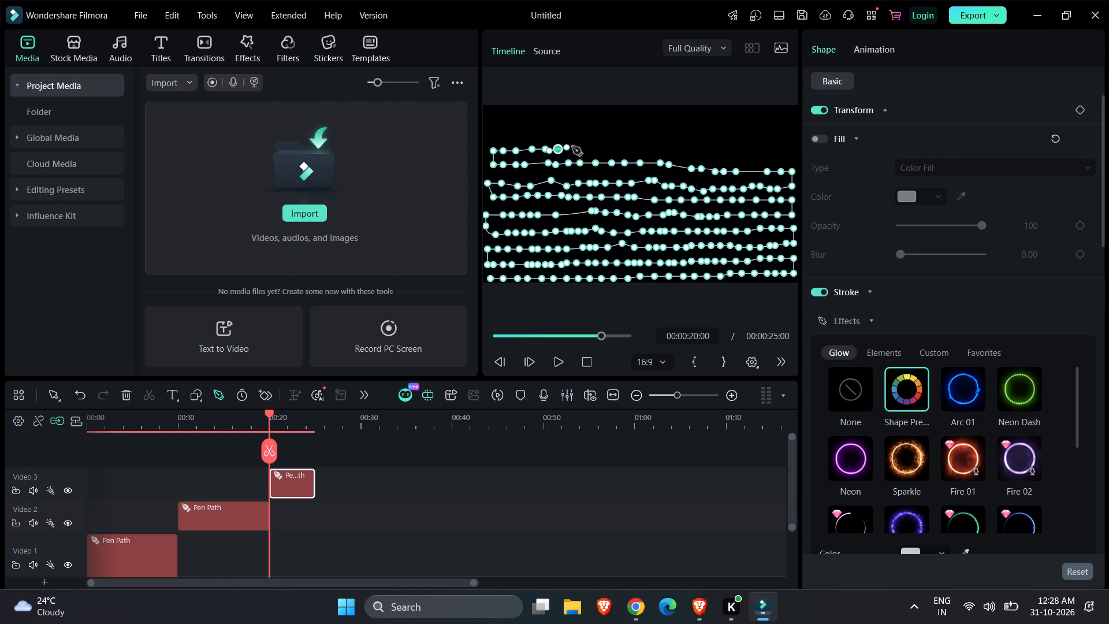
{"action": "left_click", "coordinate": [573, 146]}
{"action": "left_click_drag", "start_coordinate": [576, 146], "coordinate": [588, 146]}
{"action": "left_click", "coordinate": [588, 146]}
Continue the ninth row of pen path points rightward, nearly level, to about 70% across the frame.
{"action": "left_click_drag", "start_coordinate": [600, 146], "coordinate": [613, 146]}
{"action": "left_click", "coordinate": [613, 146]}
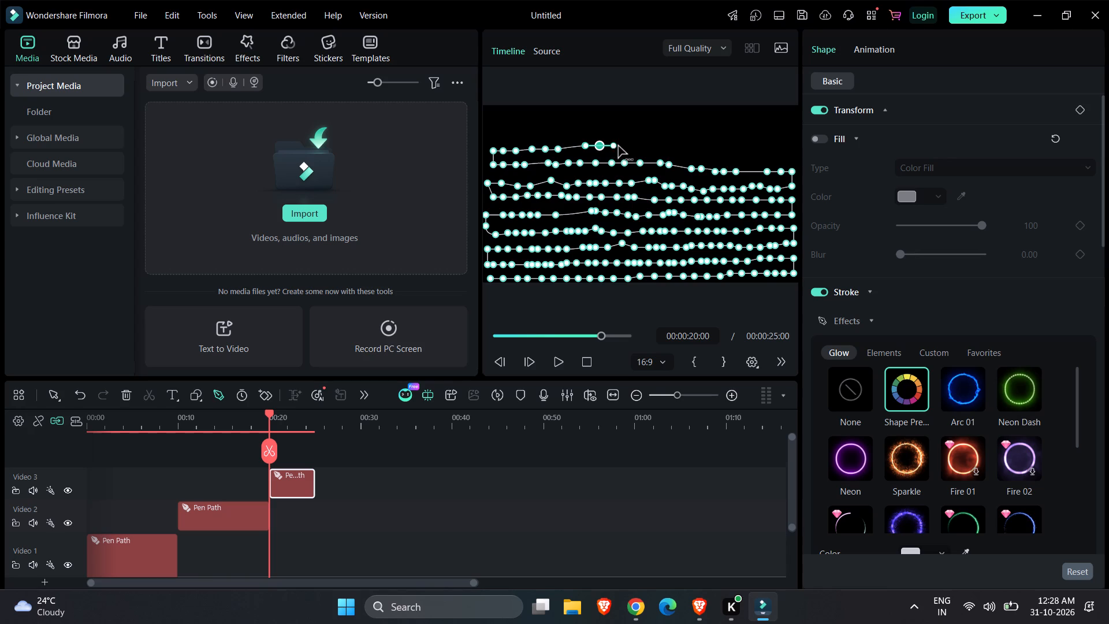
{"action": "left_click", "coordinate": [619, 146]}
{"action": "left_click", "coordinate": [630, 147]}
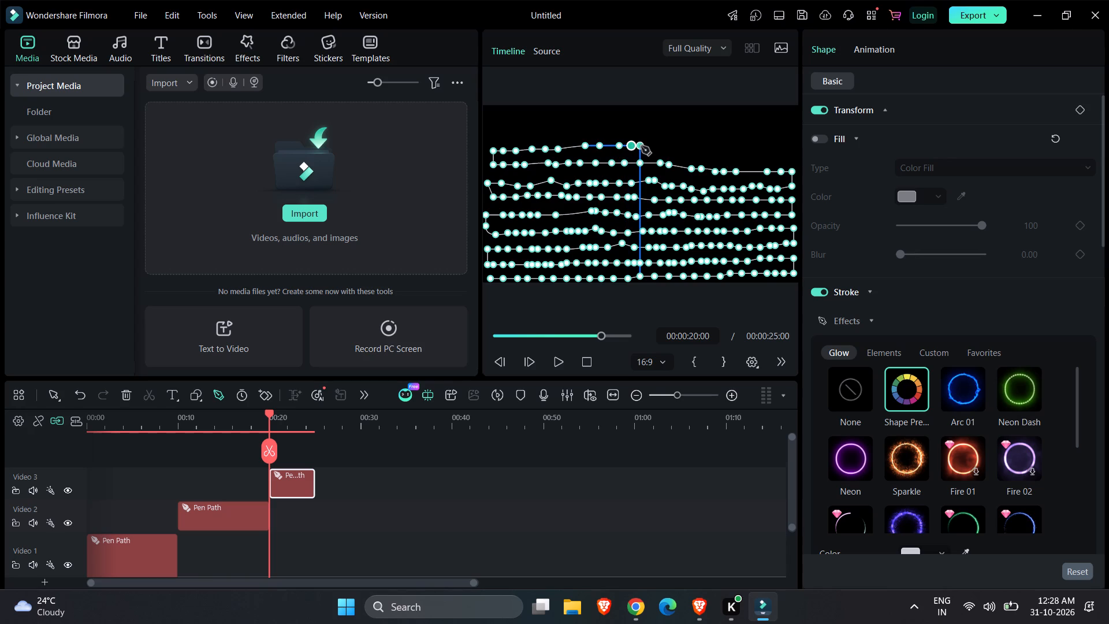
{"action": "left_click", "coordinate": [641, 146]}
{"action": "left_click", "coordinate": [655, 146]}
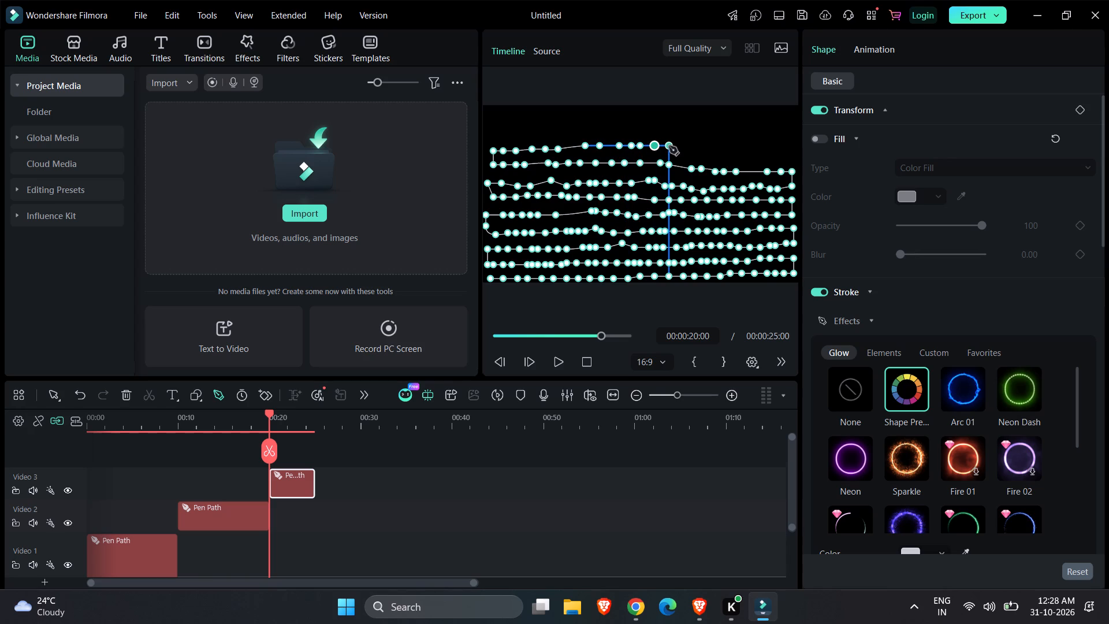
{"action": "left_click", "coordinate": [669, 146]}
{"action": "left_click", "coordinate": [681, 146]}
{"action": "left_click_drag", "start_coordinate": [687, 147], "coordinate": [697, 147]}
{"action": "left_click", "coordinate": [697, 147]}
{"action": "left_click", "coordinate": [708, 147]}
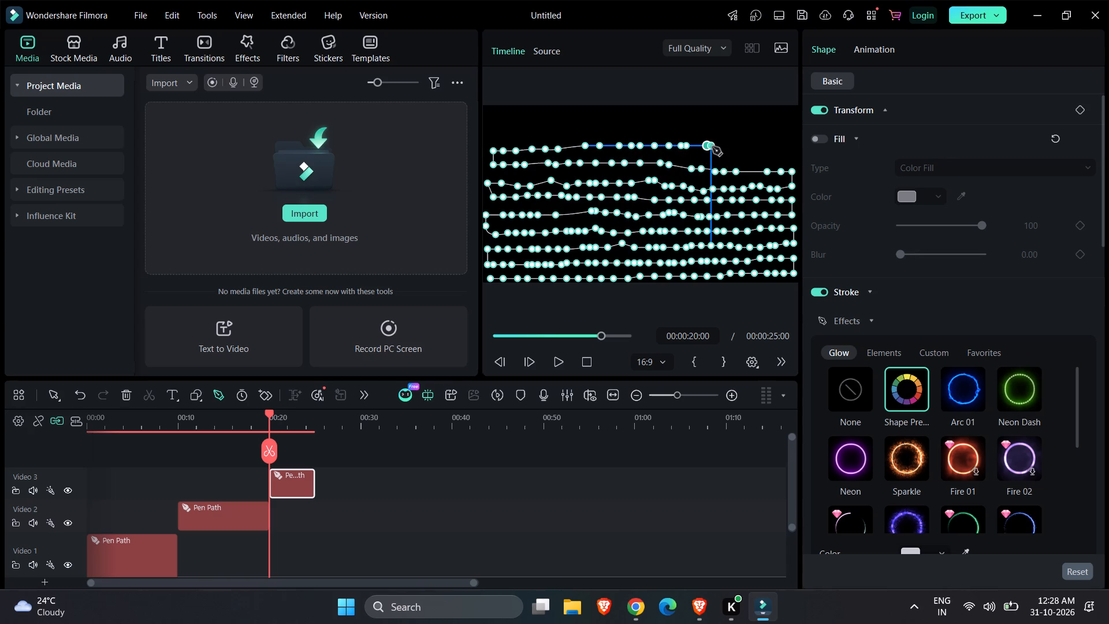
Finish the ninth row of closely spaced pen path points rightward to near the frame's right edge.
{"action": "left_click", "coordinate": [712, 147]}
{"action": "left_click_drag", "start_coordinate": [719, 147], "coordinate": [724, 146]}
{"action": "left_click", "coordinate": [724, 146]}
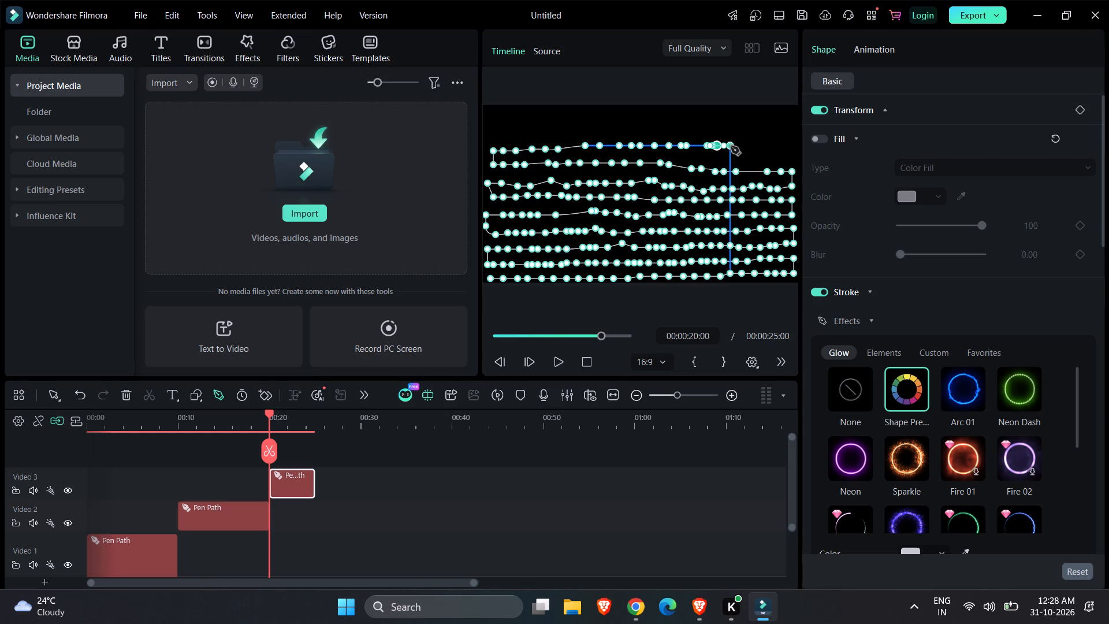
{"action": "left_click", "coordinate": [731, 146]}
{"action": "left_click", "coordinate": [735, 146]}
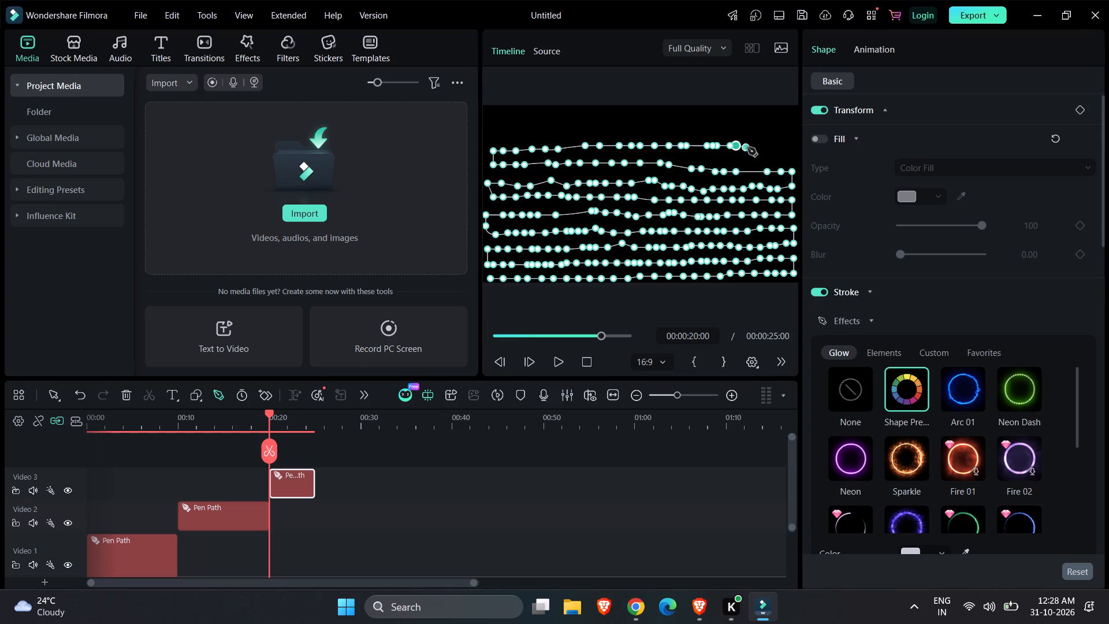
{"action": "left_click", "coordinate": [747, 147]}
{"action": "left_click", "coordinate": [758, 148]}
{"action": "left_click", "coordinate": [770, 148]}
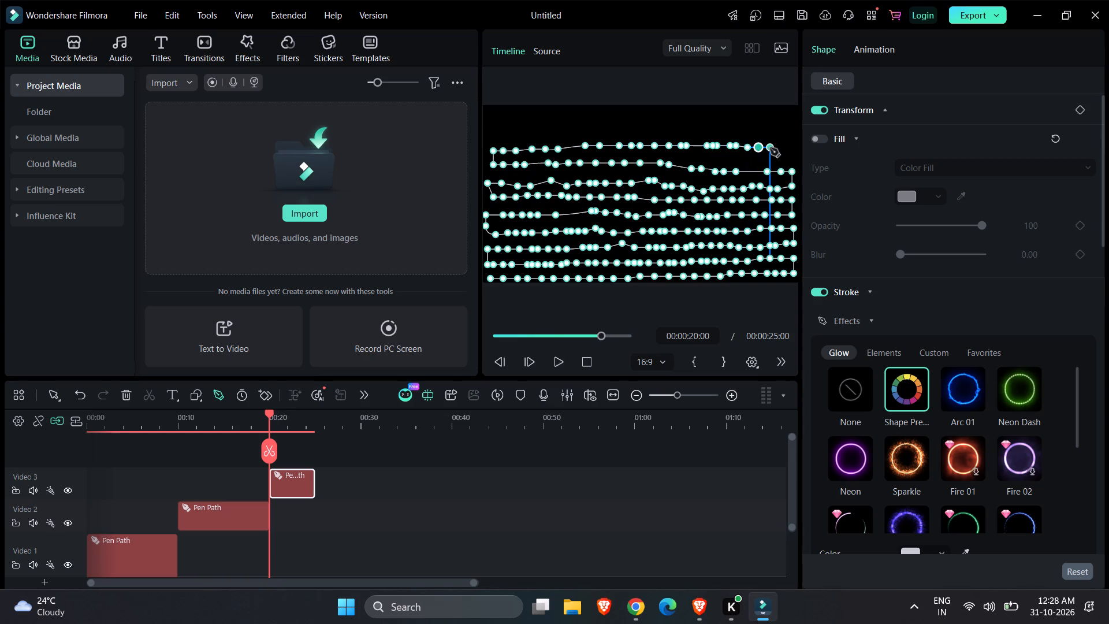
{"action": "left_click", "coordinate": [781, 148]}
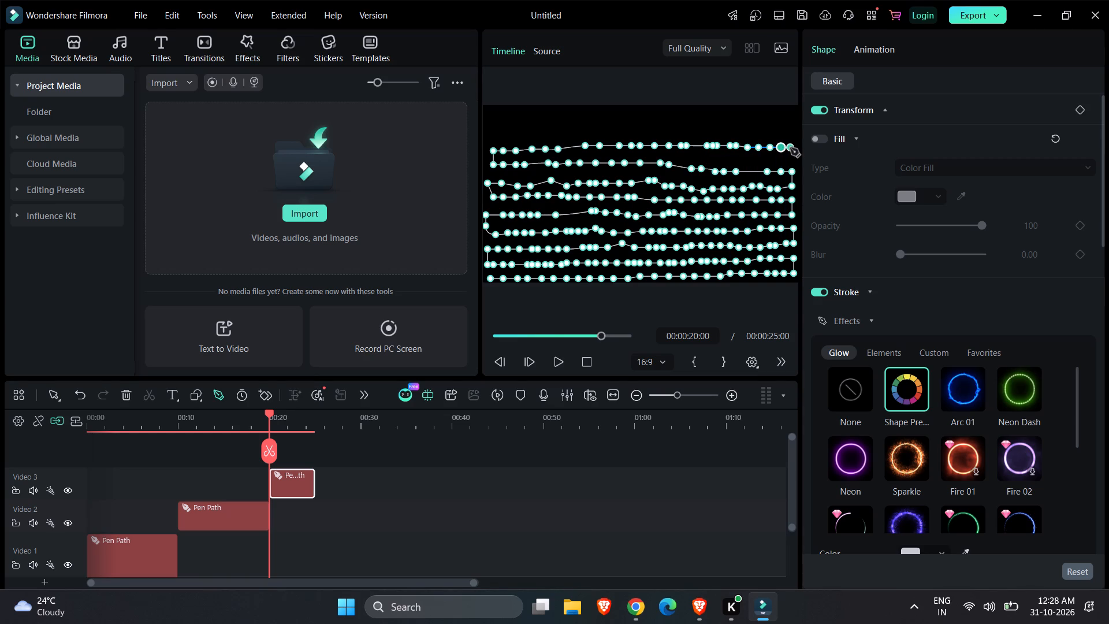
{"action": "left_click", "coordinate": [790, 148]}
Turn the third pen path upward at the frame's right edge with a small hook and run a tenth row leftward to about 70% across.
{"action": "left_click", "coordinate": [788, 122]}
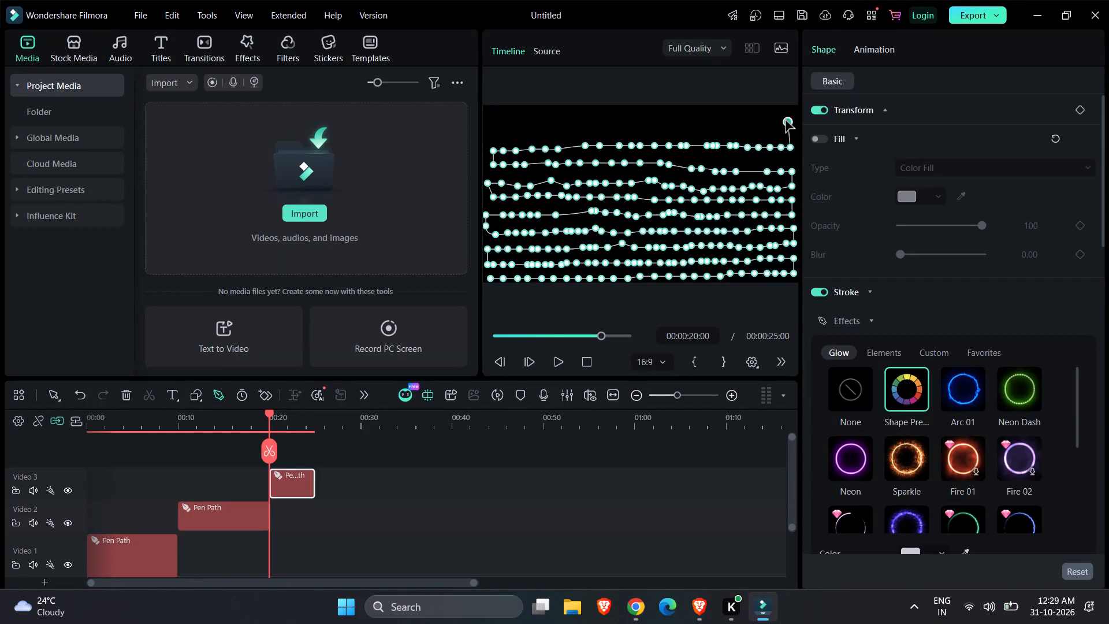
{"action": "left_click", "coordinate": [786, 120]}
{"action": "left_click", "coordinate": [781, 117]}
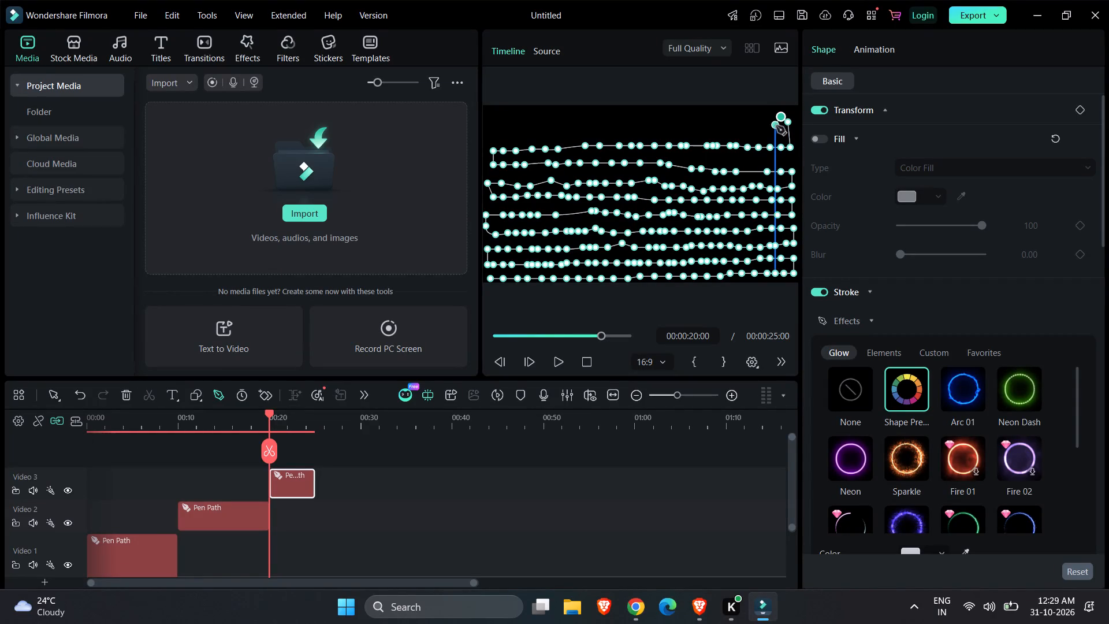
{"action": "left_click", "coordinate": [781, 128]}
{"action": "left_click", "coordinate": [771, 128]}
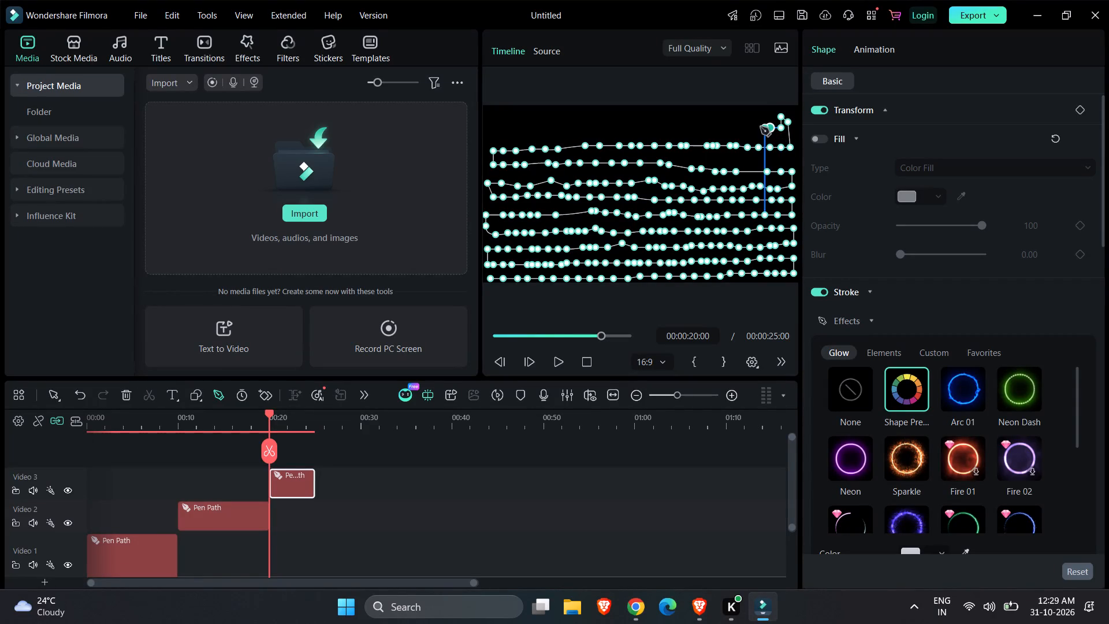
{"action": "left_click", "coordinate": [759, 127]}
{"action": "left_click", "coordinate": [749, 127]}
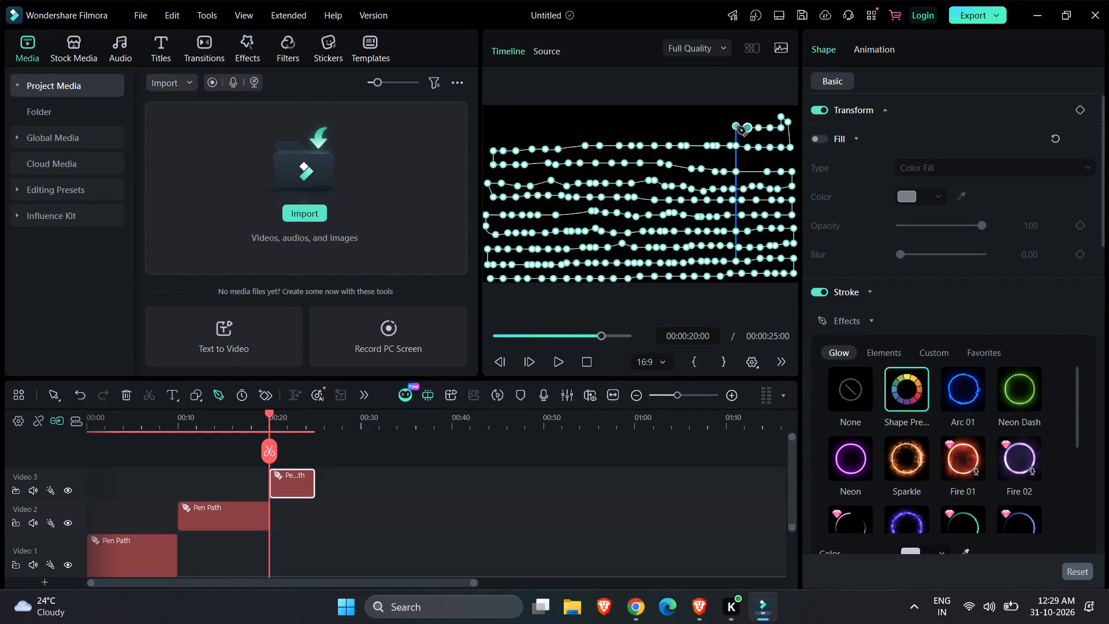
{"action": "left_click", "coordinate": [737, 127]}
{"action": "left_click", "coordinate": [732, 127]}
{"action": "left_click", "coordinate": [728, 126]}
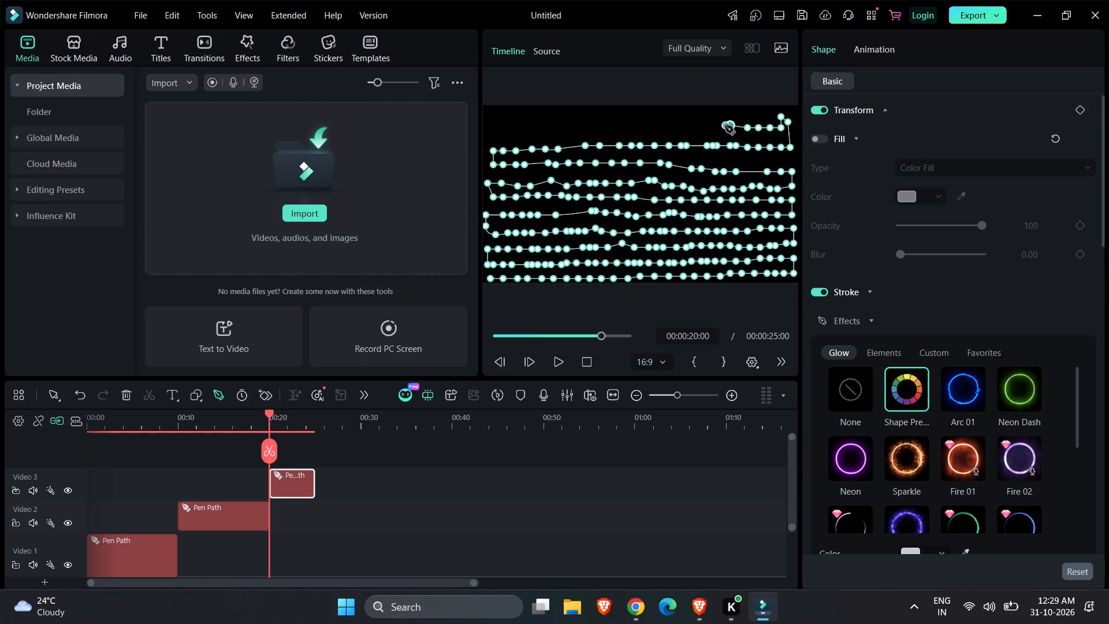
{"action": "left_click", "coordinate": [725, 125]}
{"action": "left_click", "coordinate": [722, 125]}
{"action": "left_click", "coordinate": [714, 126]}
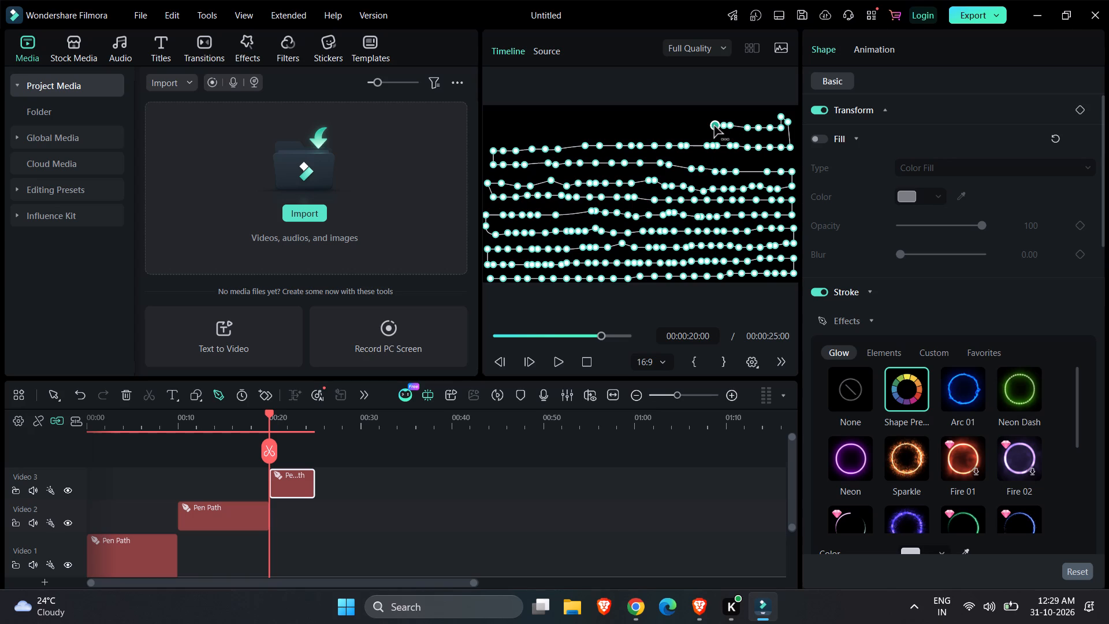
{"action": "left_click", "coordinate": [701, 126]}
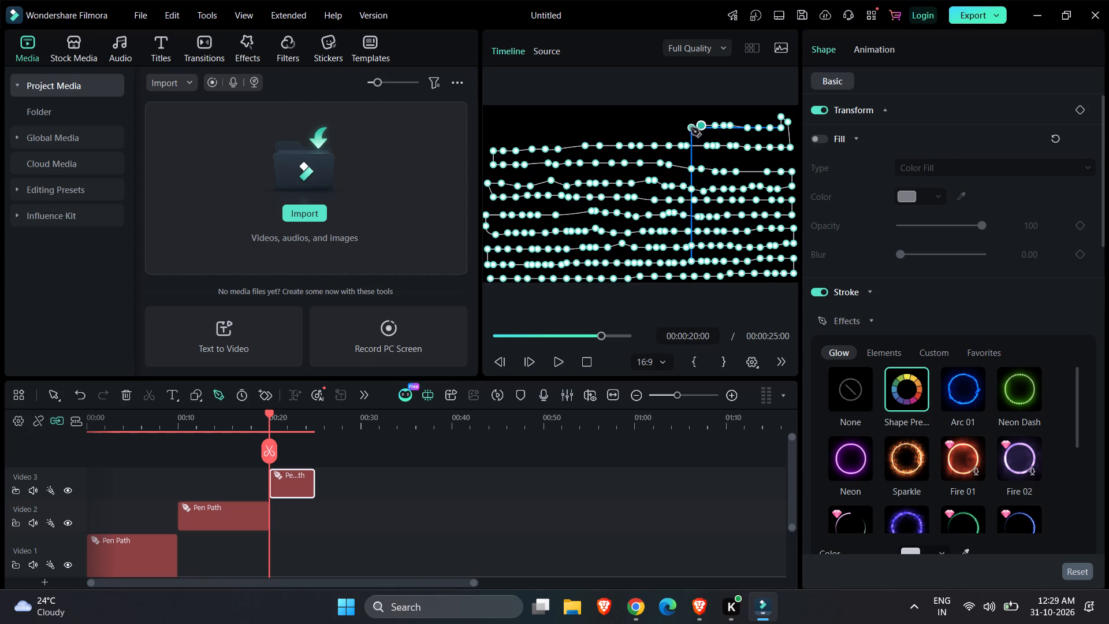
Continue the tenth row of closely spaced pen path points leftward, nearly level, to about a third across the frame.
{"action": "left_click", "coordinate": [690, 127]}
{"action": "left_click", "coordinate": [679, 129]}
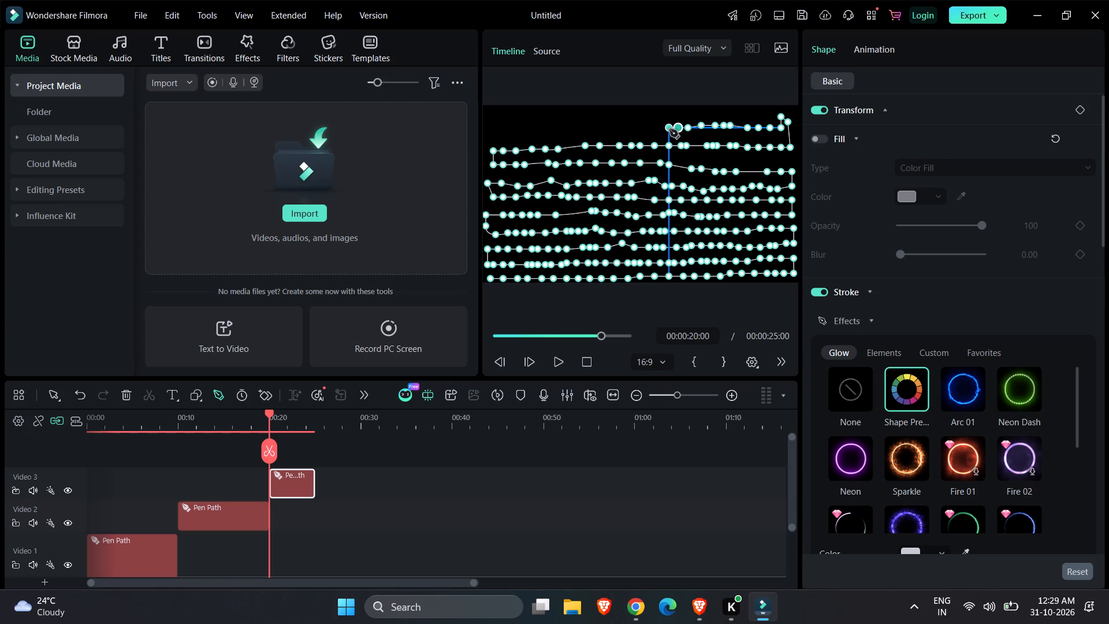
{"action": "left_click", "coordinate": [669, 129]}
{"action": "left_click_drag", "start_coordinate": [657, 129], "coordinate": [652, 129]}
{"action": "left_click", "coordinate": [652, 129]}
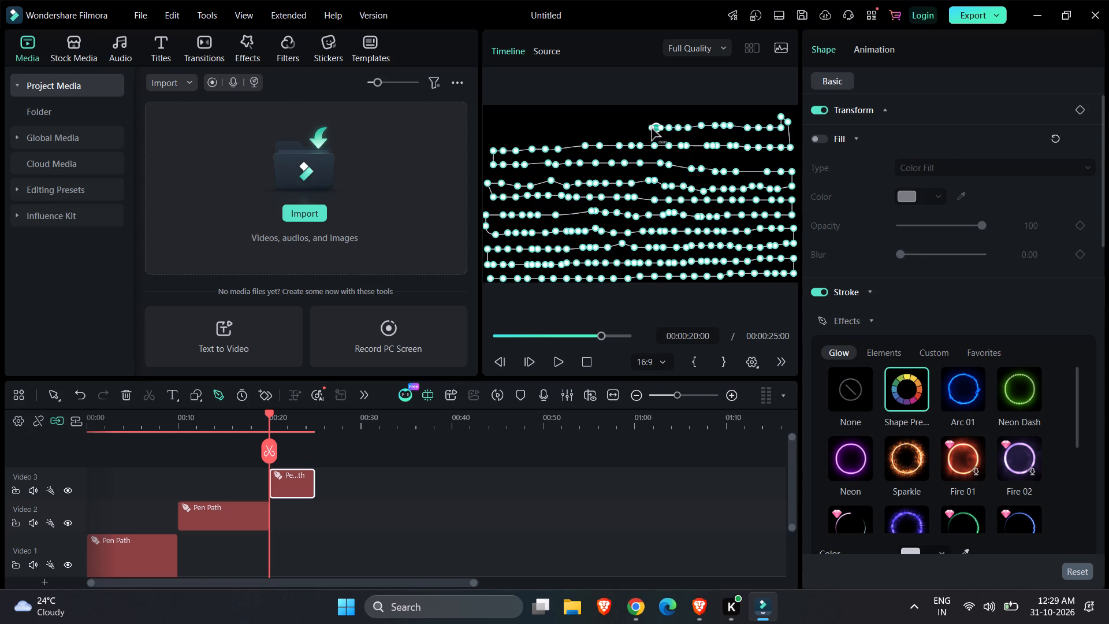
{"action": "left_click", "coordinate": [652, 129]}
{"action": "left_click", "coordinate": [646, 128]}
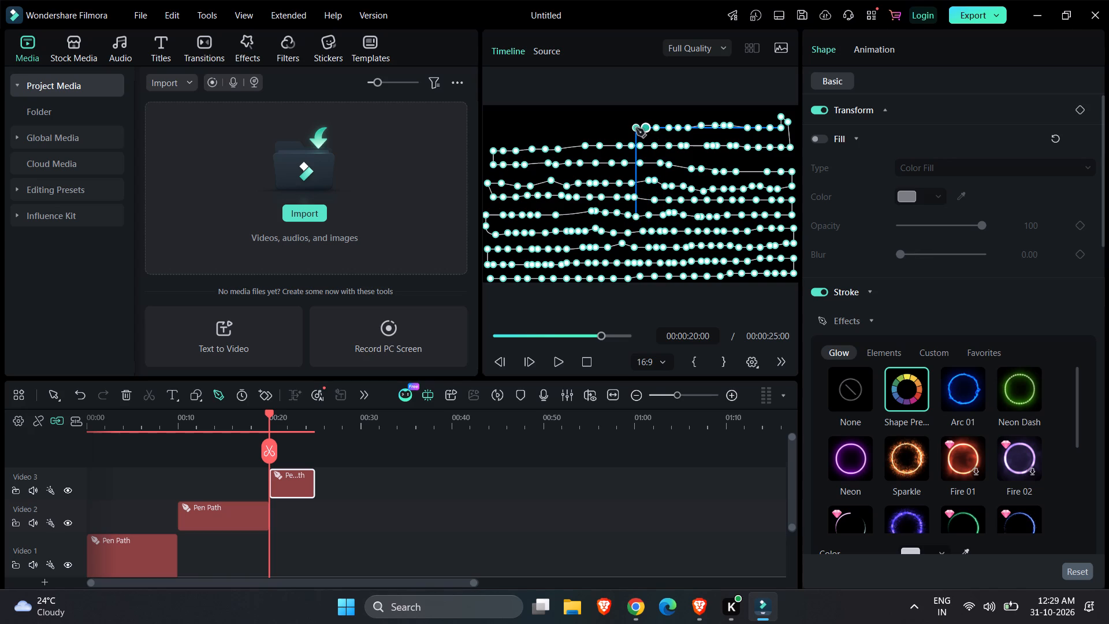
{"action": "left_click", "coordinate": [636, 128]}
{"action": "left_click", "coordinate": [634, 128]}
{"action": "left_click", "coordinate": [625, 128]}
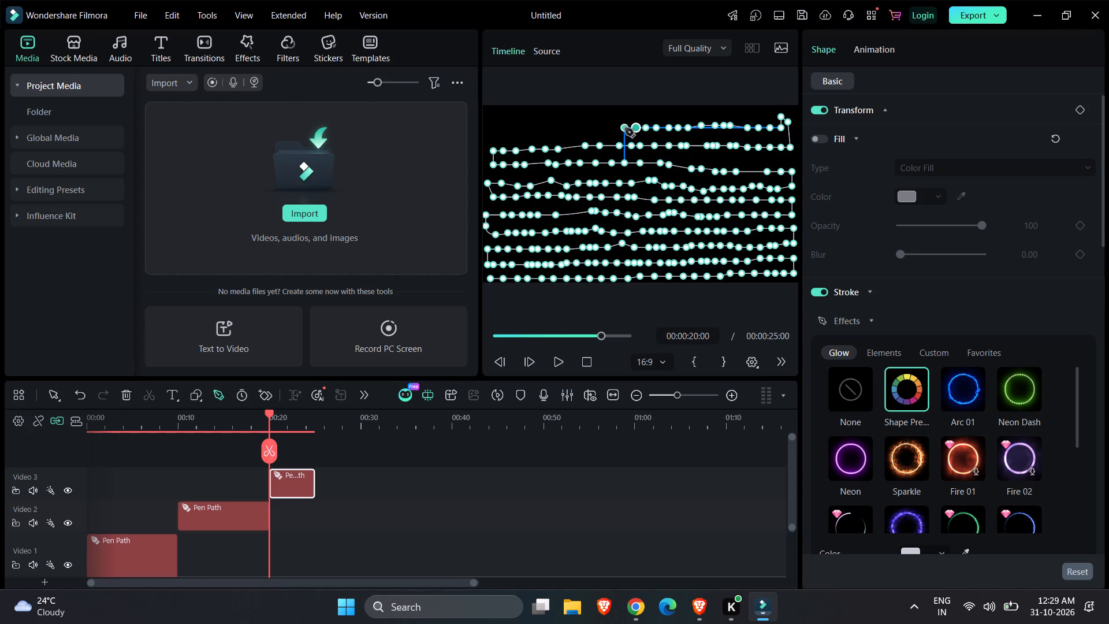
{"action": "left_click", "coordinate": [615, 128]}
{"action": "left_click", "coordinate": [605, 128]}
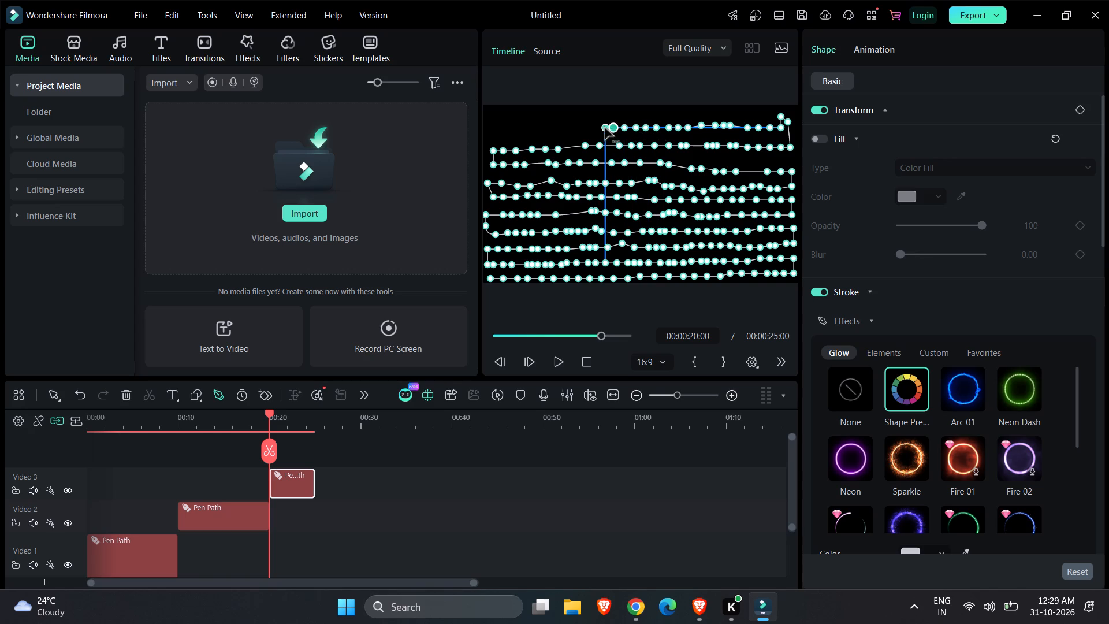
{"action": "left_click", "coordinate": [600, 128]}
{"action": "left_click", "coordinate": [589, 128]}
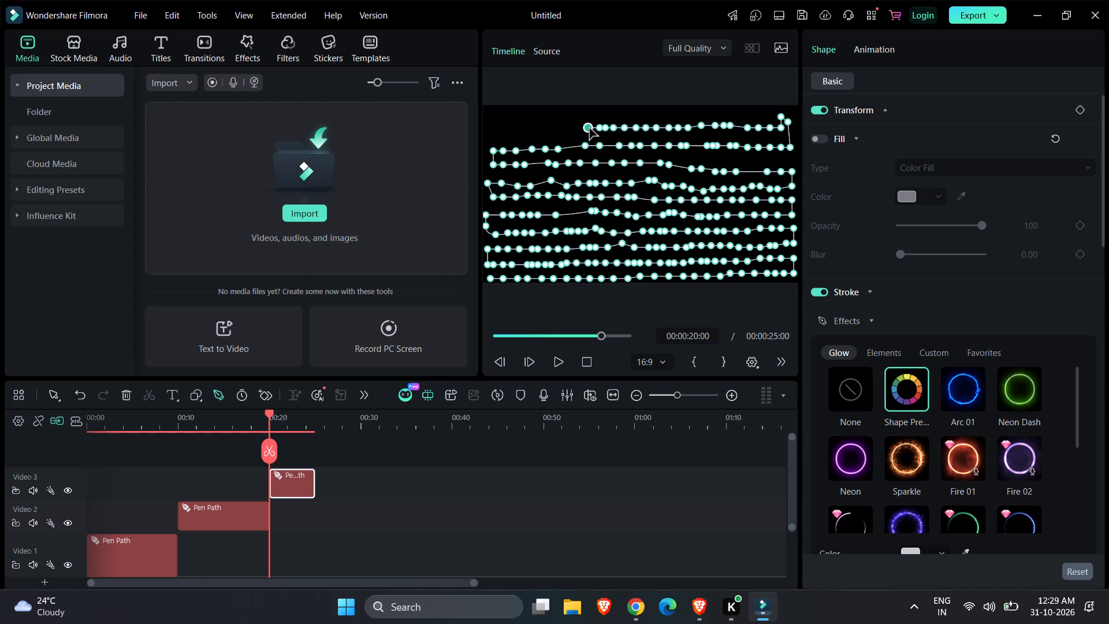
Finish the tenth row of pen path points leftward to near the frame's left edge, dipping slightly at the end.
{"action": "left_click", "coordinate": [577, 128]}
{"action": "left_click", "coordinate": [563, 128]}
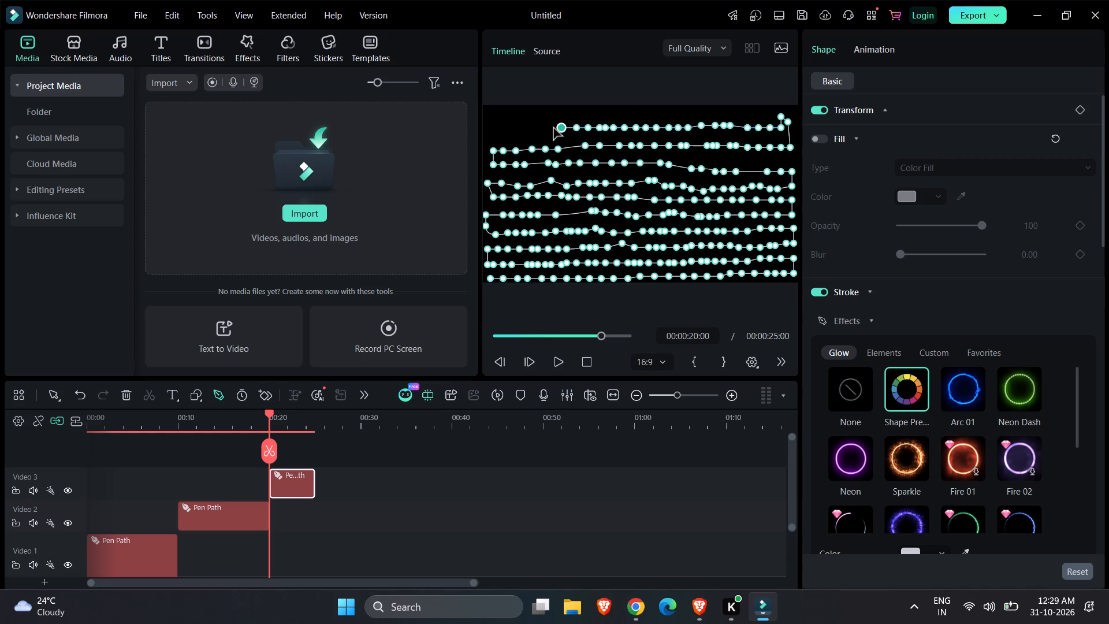
{"action": "left_click", "coordinate": [550, 128]}
{"action": "left_click", "coordinate": [538, 128]}
{"action": "left_click", "coordinate": [535, 128]}
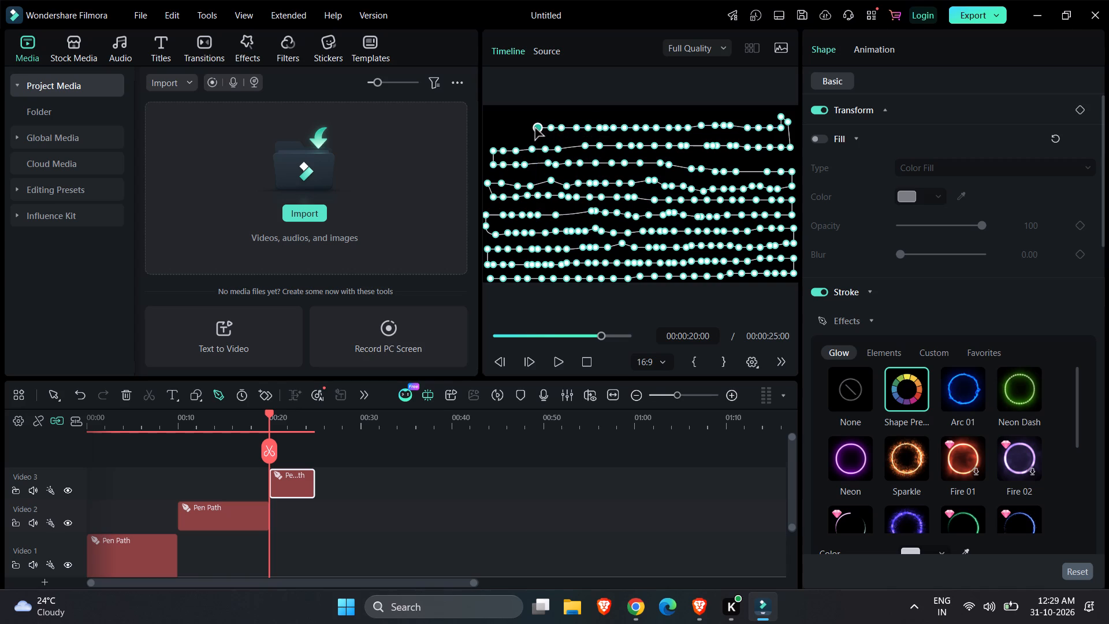
{"action": "left_click", "coordinate": [528, 128]}
{"action": "left_click", "coordinate": [522, 128]}
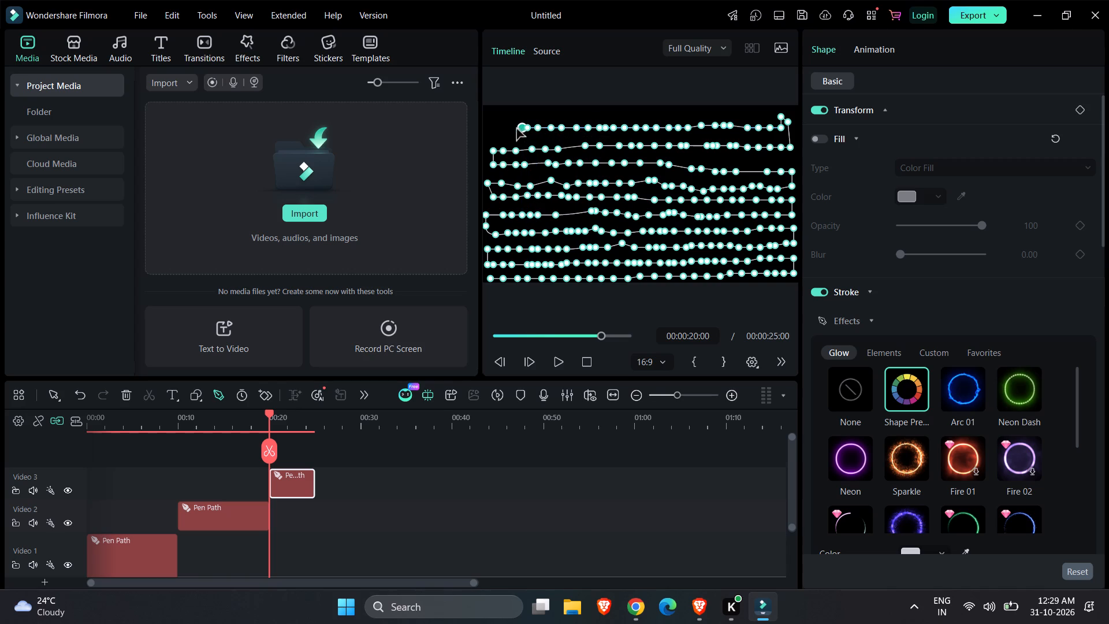
{"action": "left_click", "coordinate": [515, 129]}
{"action": "left_click", "coordinate": [512, 129]}
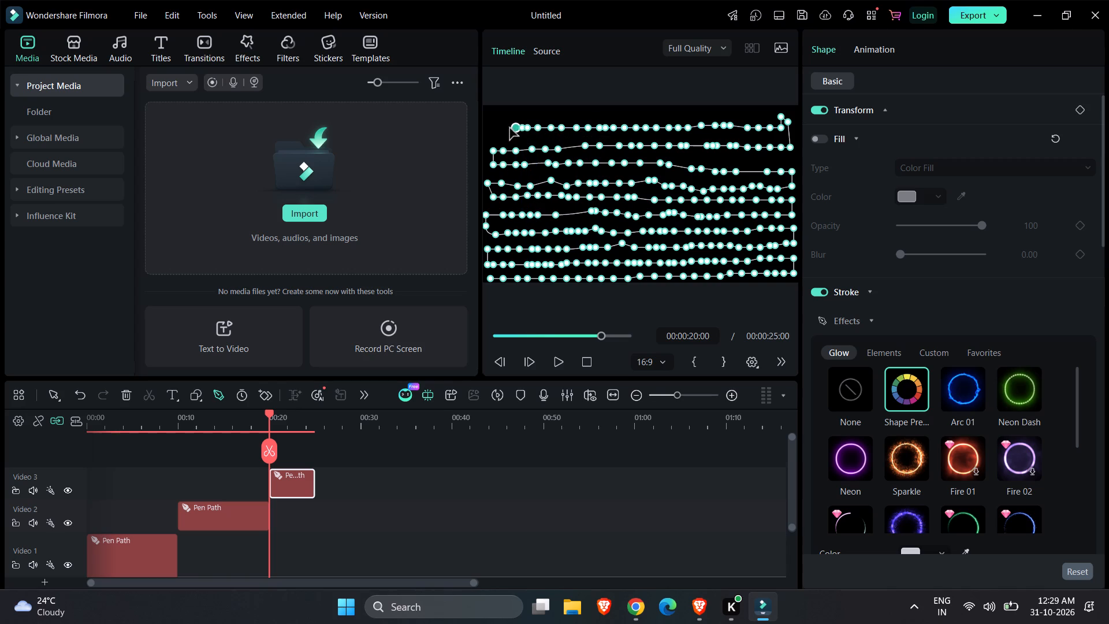
{"action": "left_click", "coordinate": [509, 128]}
{"action": "left_click", "coordinate": [497, 131]}
Turn the third pen path upward at the frame's left edge and run an eleventh row rightward along the top to about a third across.
{"action": "left_click", "coordinate": [493, 114]}
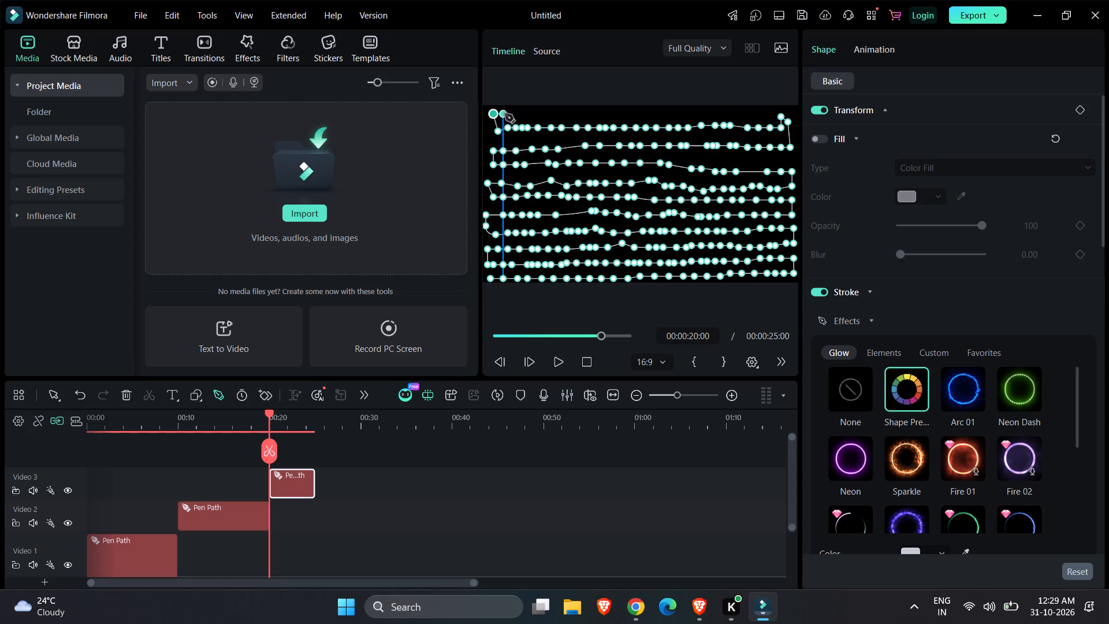
{"action": "left_click", "coordinate": [506, 114]}
{"action": "left_click", "coordinate": [518, 113]}
{"action": "left_click_drag", "start_coordinate": [530, 113], "coordinate": [539, 114]}
{"action": "left_click", "coordinate": [539, 114]}
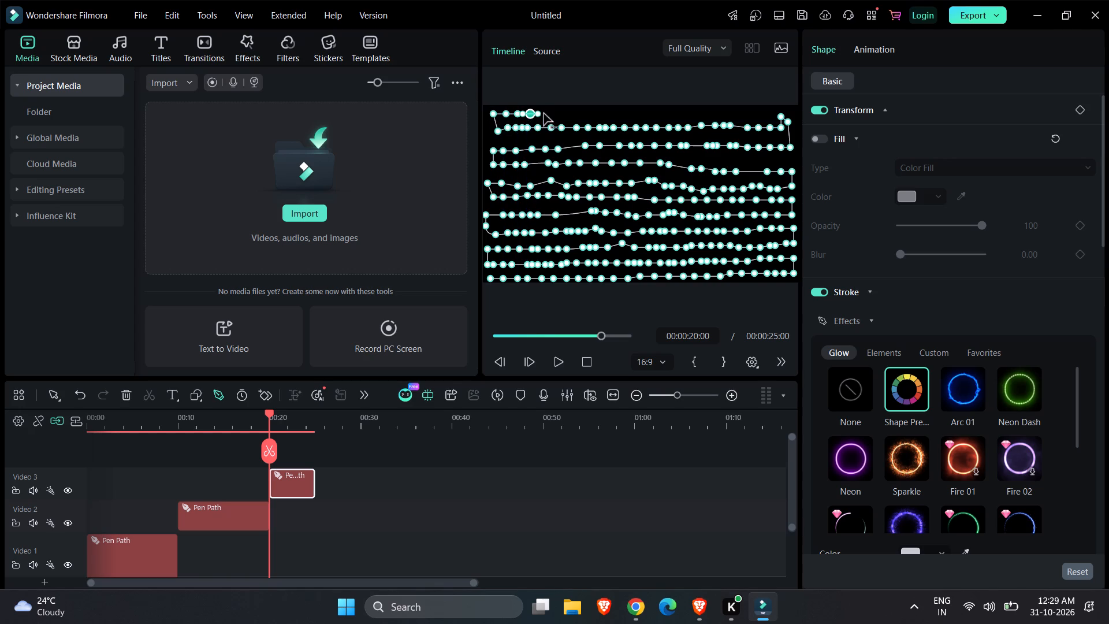
{"action": "left_click", "coordinate": [545, 114]}
{"action": "left_click", "coordinate": [556, 114]}
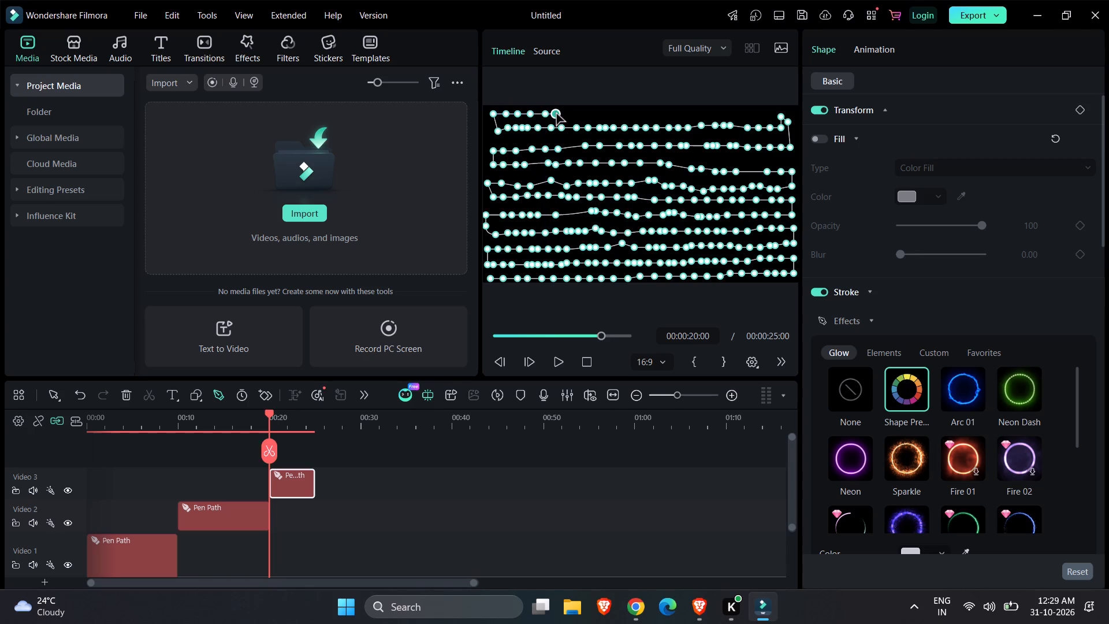
{"action": "left_click", "coordinate": [567, 113]}
{"action": "left_click", "coordinate": [585, 111]}
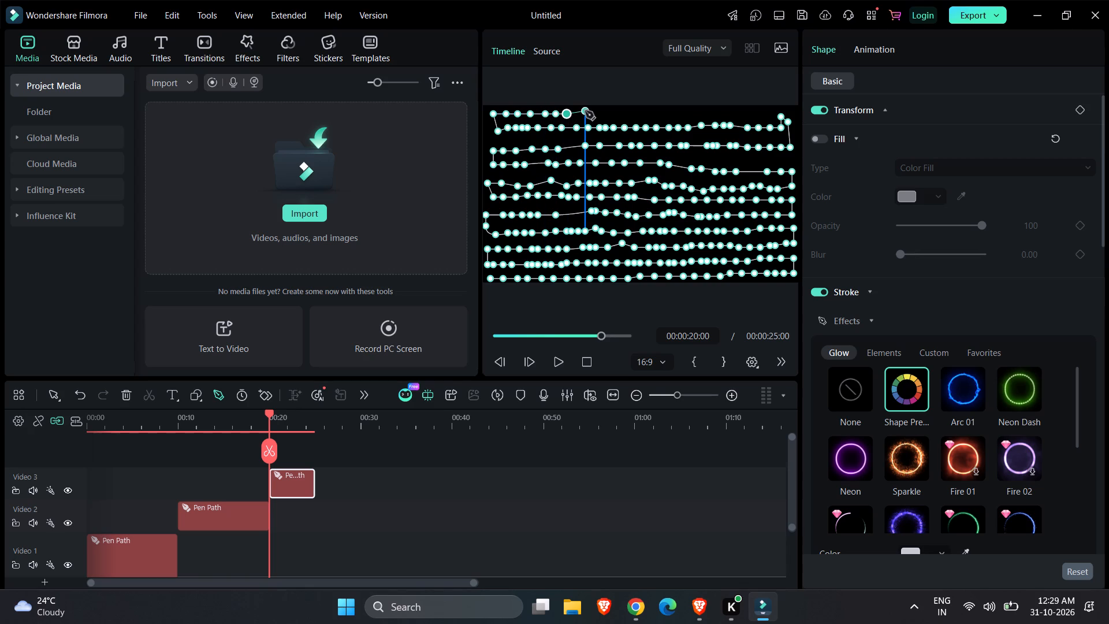
Continue the eleventh row of closely spaced pen path points rightward along the frame's top to just over 60% across.
{"action": "left_click", "coordinate": [597, 112]}
{"action": "left_click_drag", "start_coordinate": [609, 112], "coordinate": [619, 112]}
{"action": "left_click", "coordinate": [619, 112]}
{"action": "left_click", "coordinate": [623, 113]}
{"action": "left_click", "coordinate": [627, 113]}
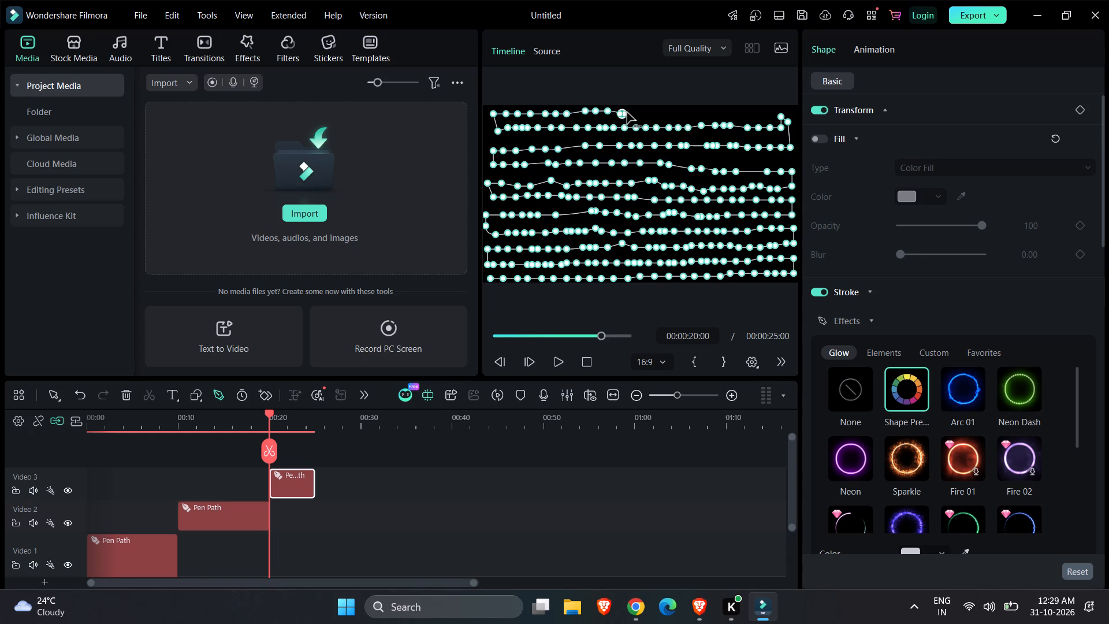
{"action": "left_click", "coordinate": [631, 113]}
{"action": "left_click", "coordinate": [633, 113]}
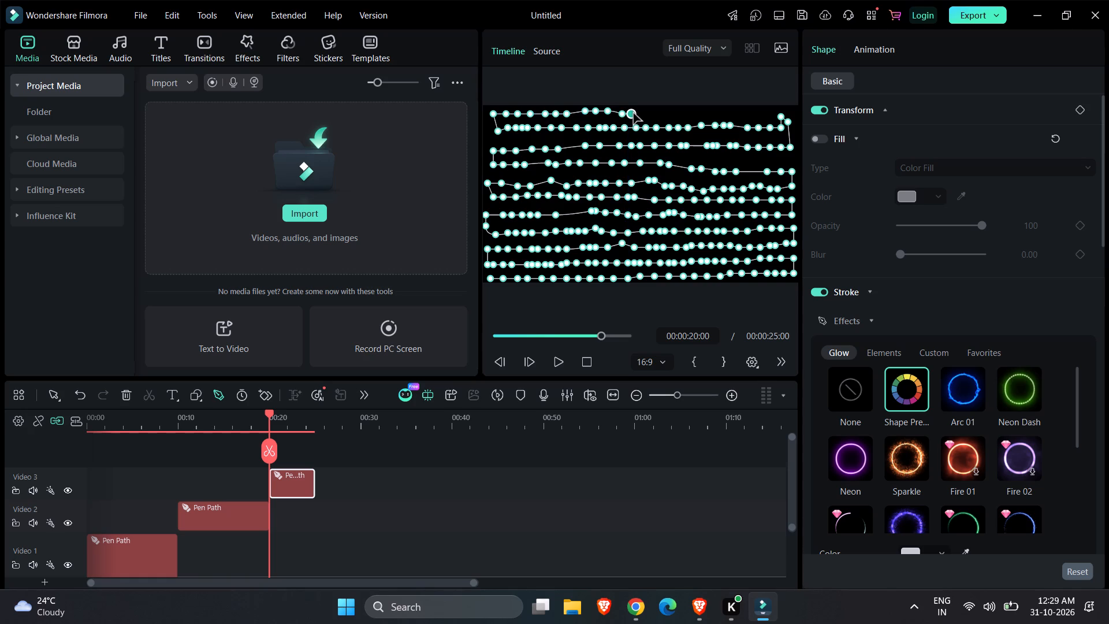
{"action": "left_click", "coordinate": [642, 116]}
{"action": "left_click", "coordinate": [656, 113]}
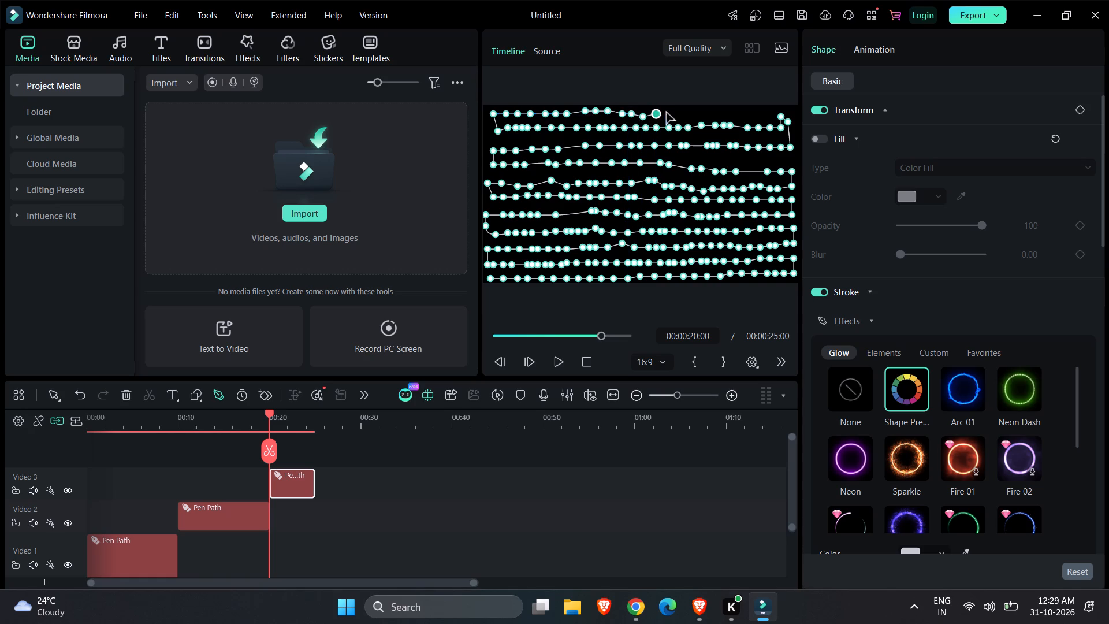
{"action": "left_click", "coordinate": [667, 113]}
{"action": "left_click", "coordinate": [676, 113]}
{"action": "left_click", "coordinate": [680, 113]}
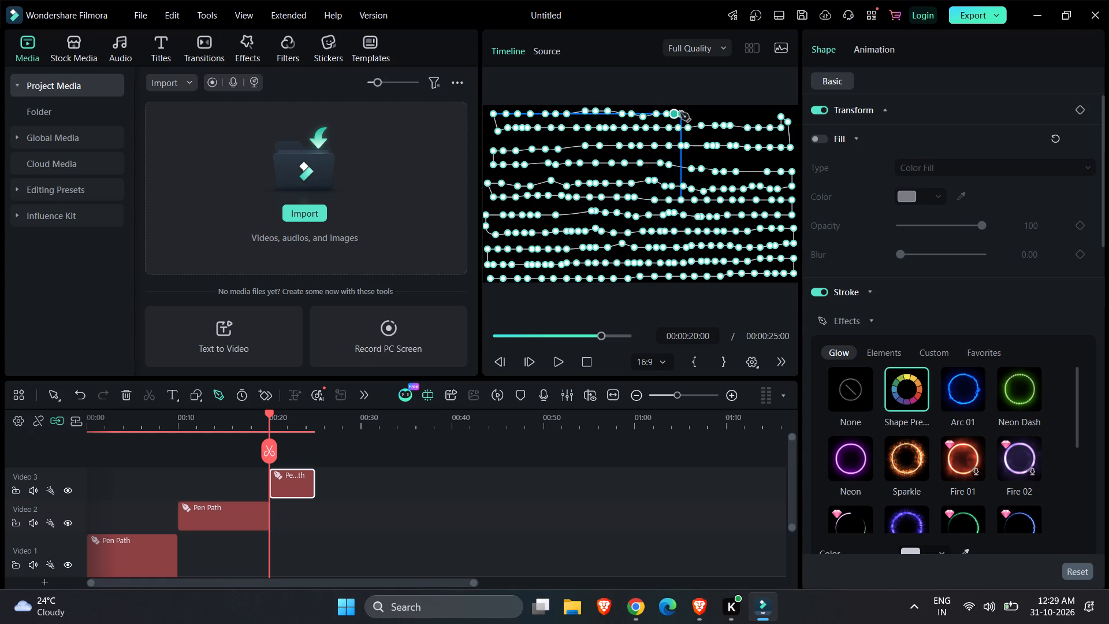
Finish the eleventh row of pen path points at the frame's top-right corner and end the third pen path.
{"action": "left_click", "coordinate": [694, 113]}
{"action": "left_click", "coordinate": [698, 116]}
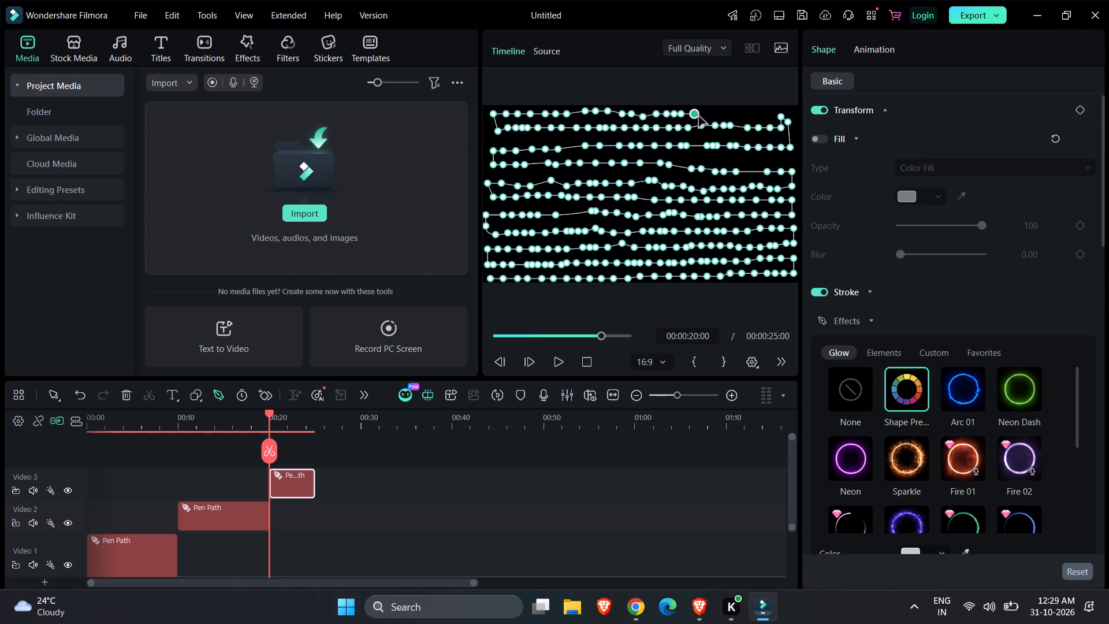
{"action": "left_click", "coordinate": [703, 116]}
{"action": "left_click", "coordinate": [712, 114]}
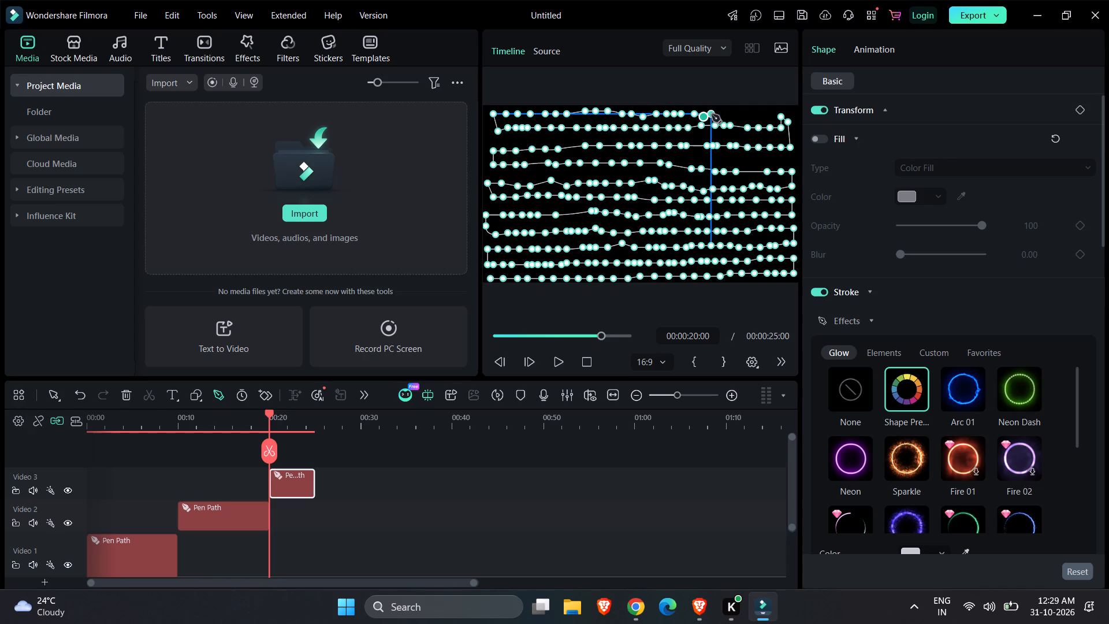
{"action": "left_click", "coordinate": [723, 114]}
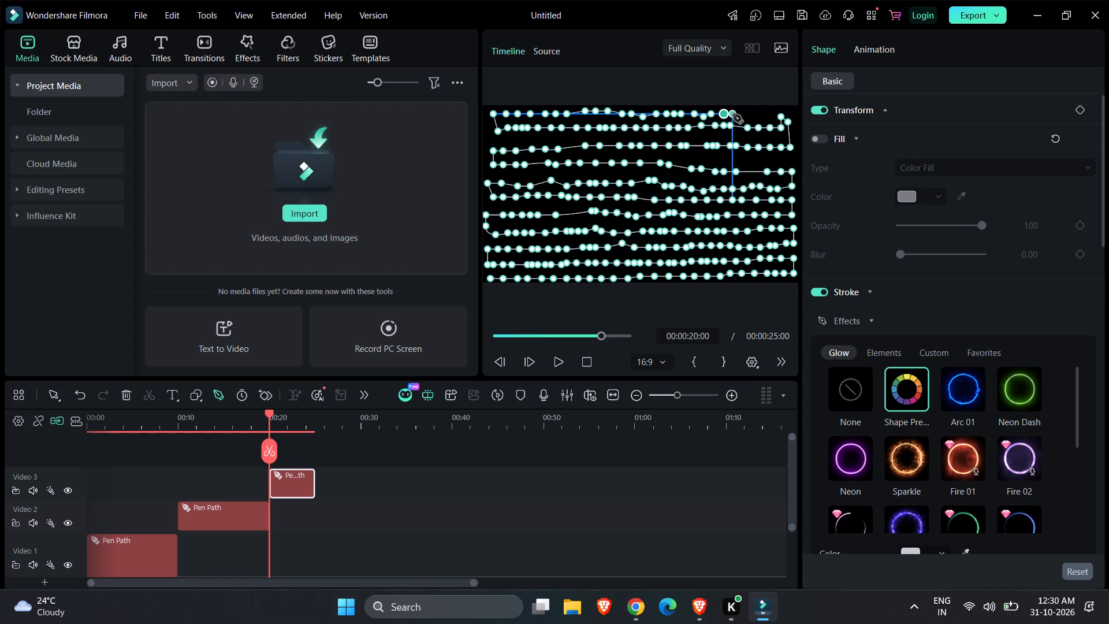
{"action": "left_click", "coordinate": [733, 114]}
{"action": "left_click", "coordinate": [746, 115]}
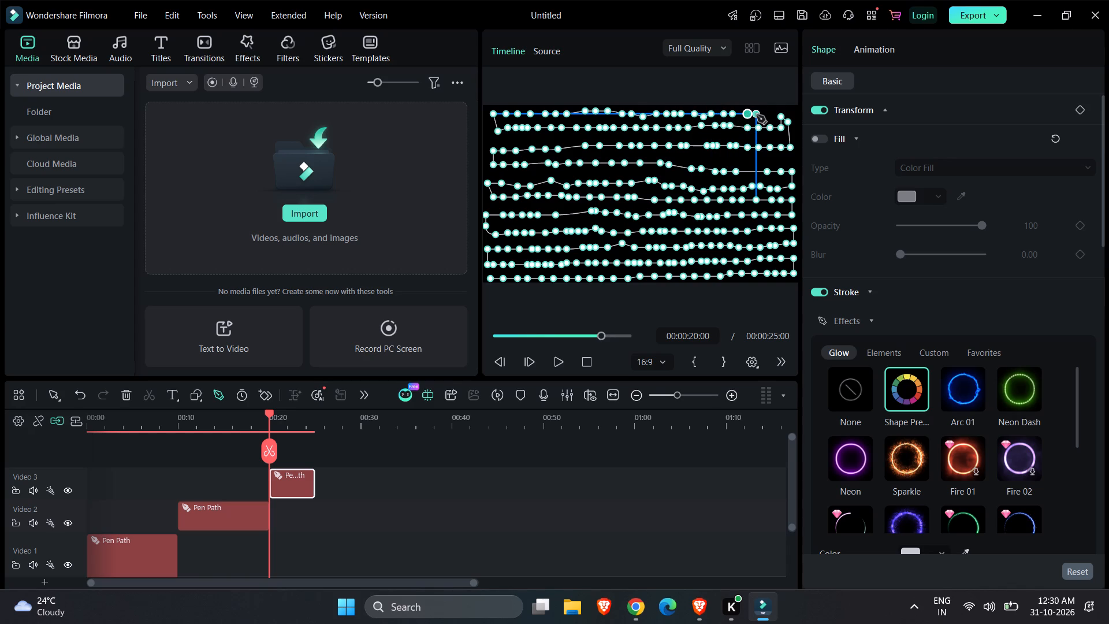
{"action": "left_click", "coordinate": [757, 115]}
{"action": "left_click", "coordinate": [769, 114]}
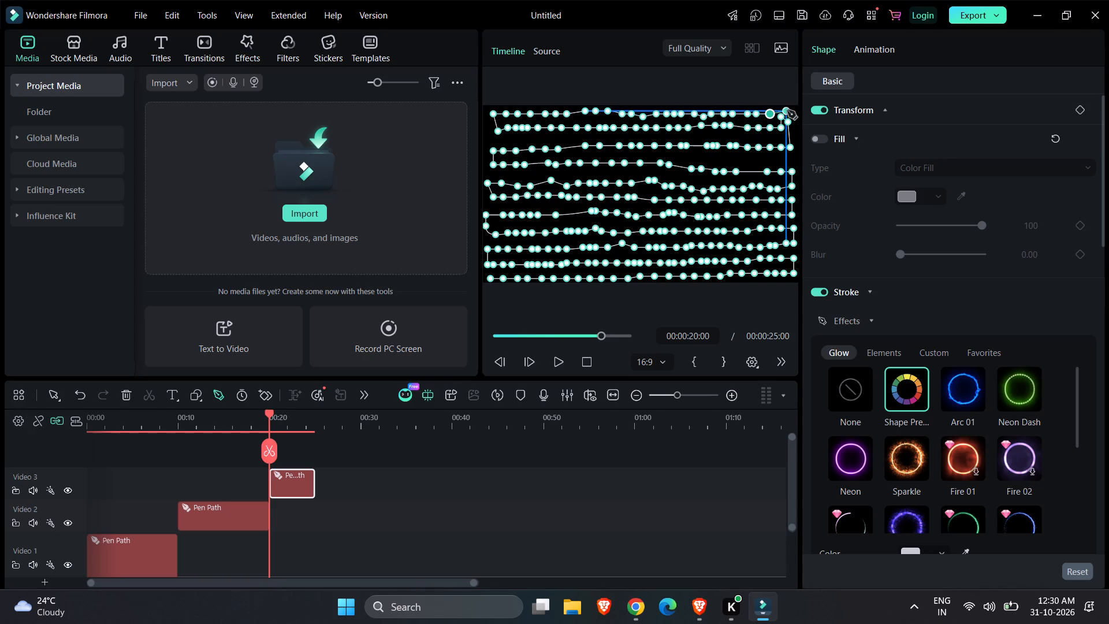
{"action": "left_click", "coordinate": [791, 112]}
{"action": "left_click", "coordinate": [790, 123]}
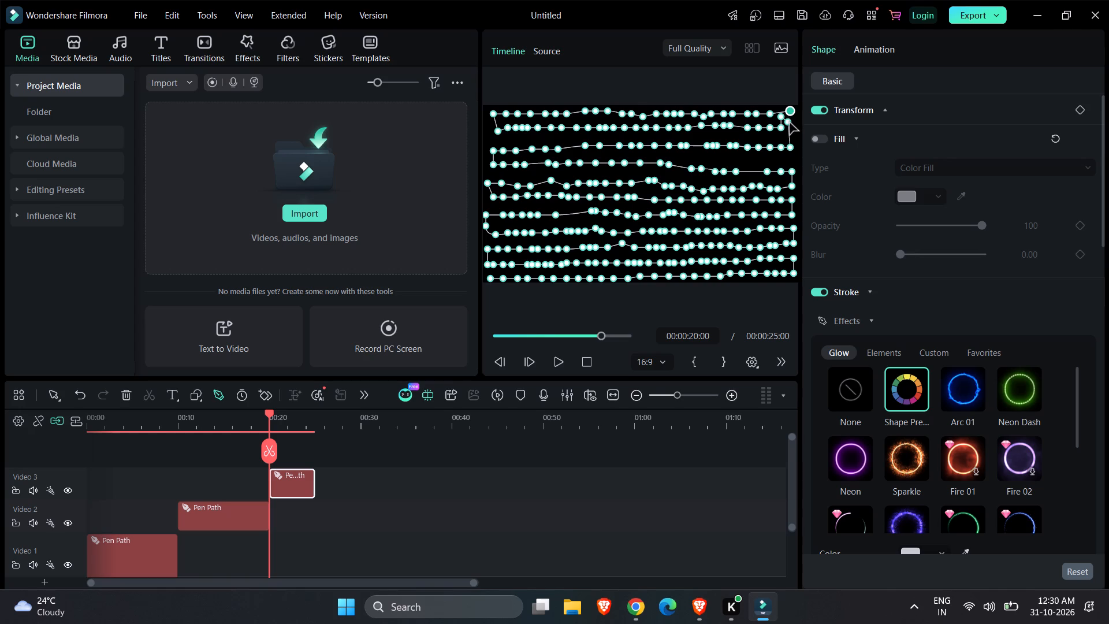
{"action": "left_click", "coordinate": [628, 484]}
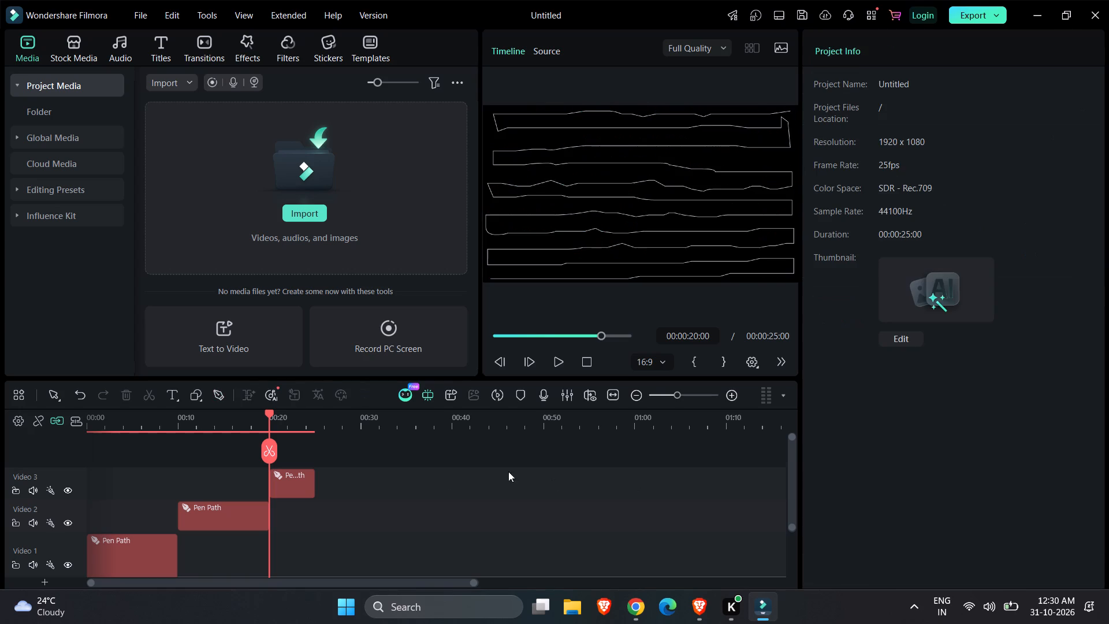
Apply the Arc 01 glow effect to the third pen path's stroke.
{"action": "left_click", "coordinate": [591, 229]}
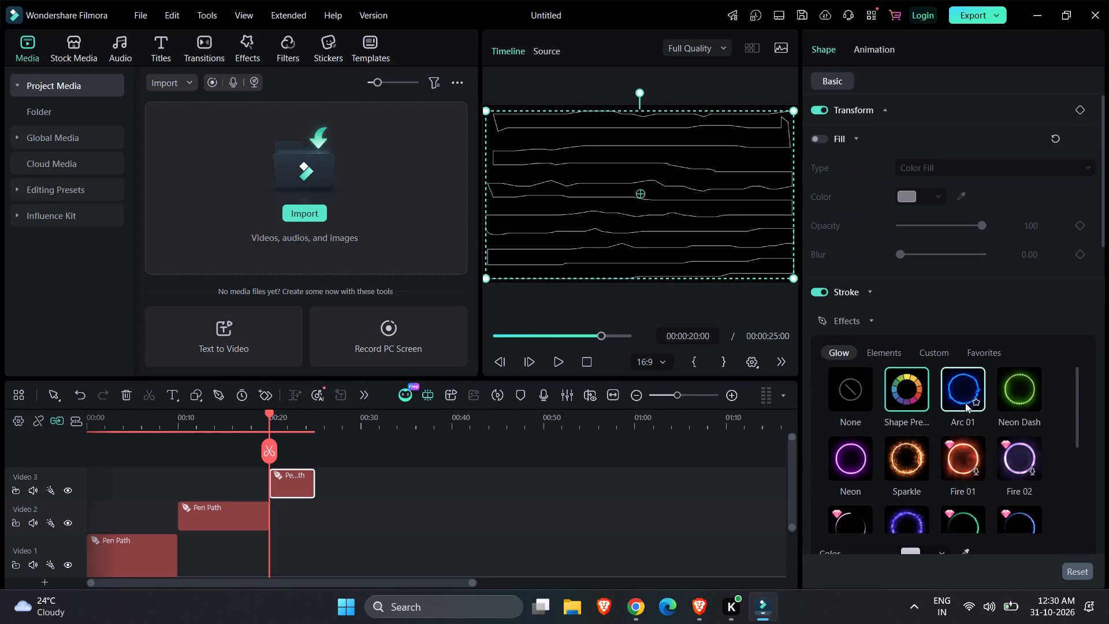
{"action": "left_click", "coordinate": [960, 392]}
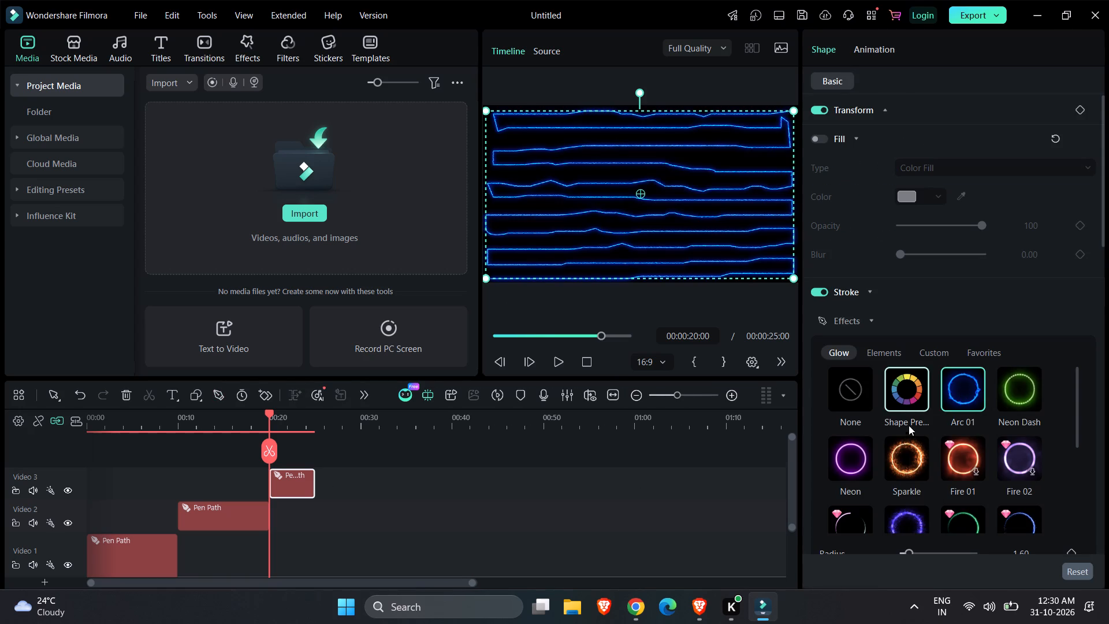
{"action": "left_click", "coordinate": [436, 506]}
Extend the third pen path clip to end at 00:00:30:01 and move the playhead to its end.
{"action": "left_click", "coordinate": [282, 485]}
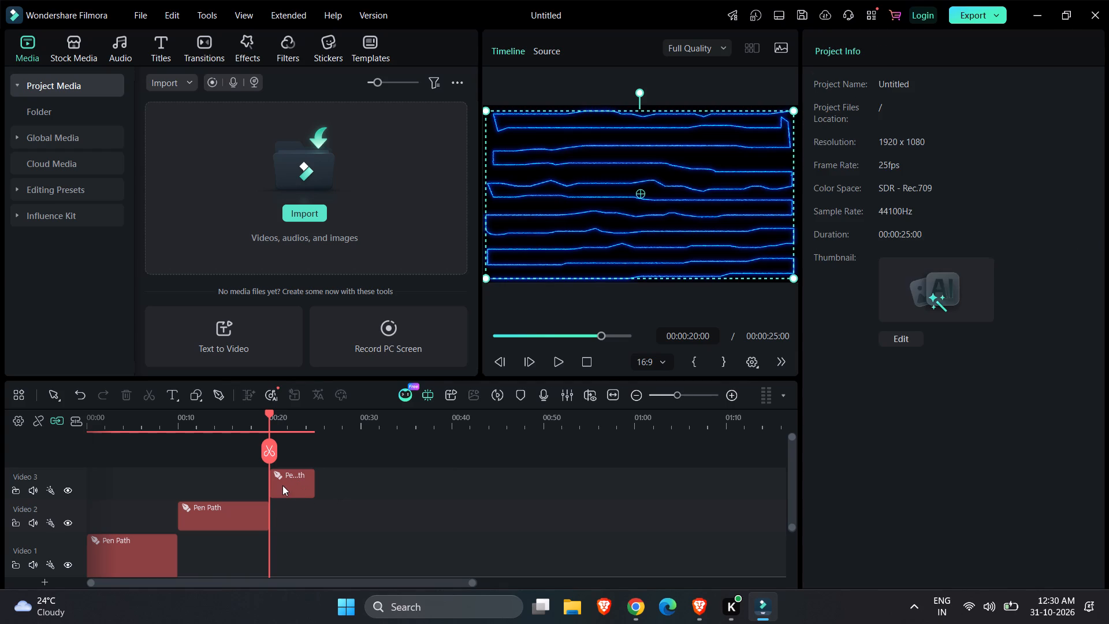
{"action": "left_click_drag", "start_coordinate": [312, 481], "coordinate": [363, 482]}
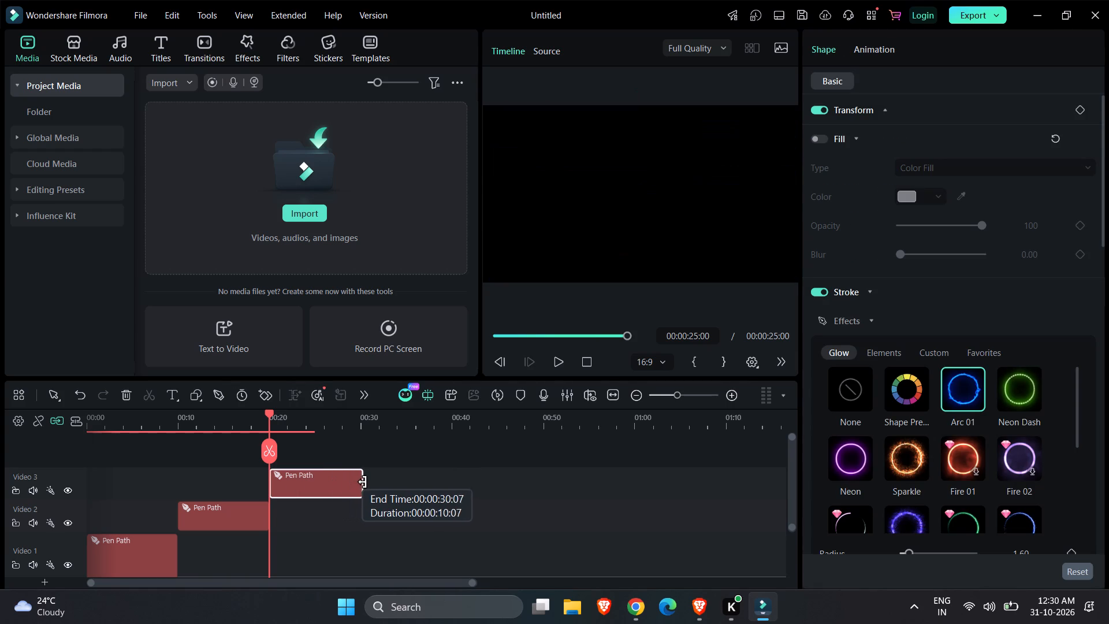
{"action": "left_click_drag", "start_coordinate": [363, 482], "coordinate": [359, 481]}
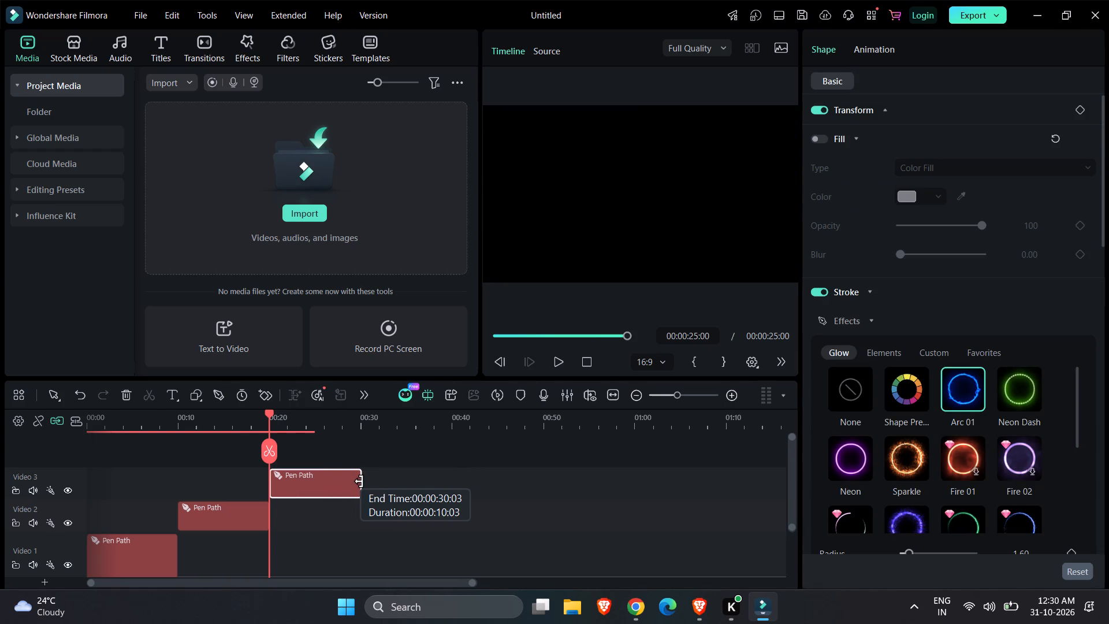
{"action": "left_click_drag", "start_coordinate": [359, 481], "coordinate": [359, 481]}
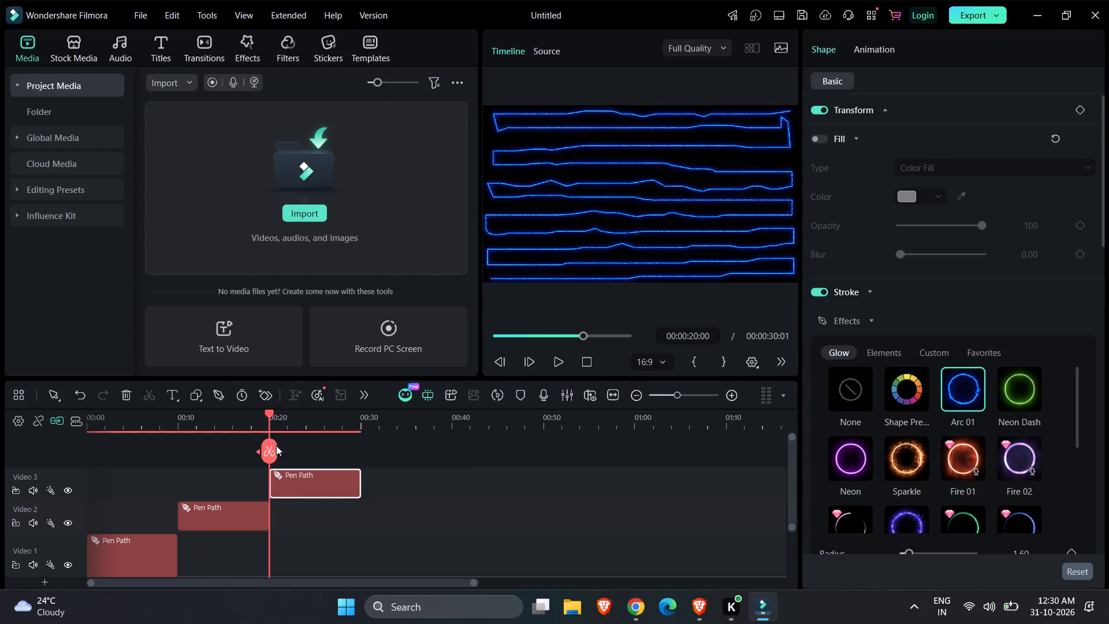
{"action": "left_click_drag", "start_coordinate": [269, 445], "coordinate": [375, 439]}
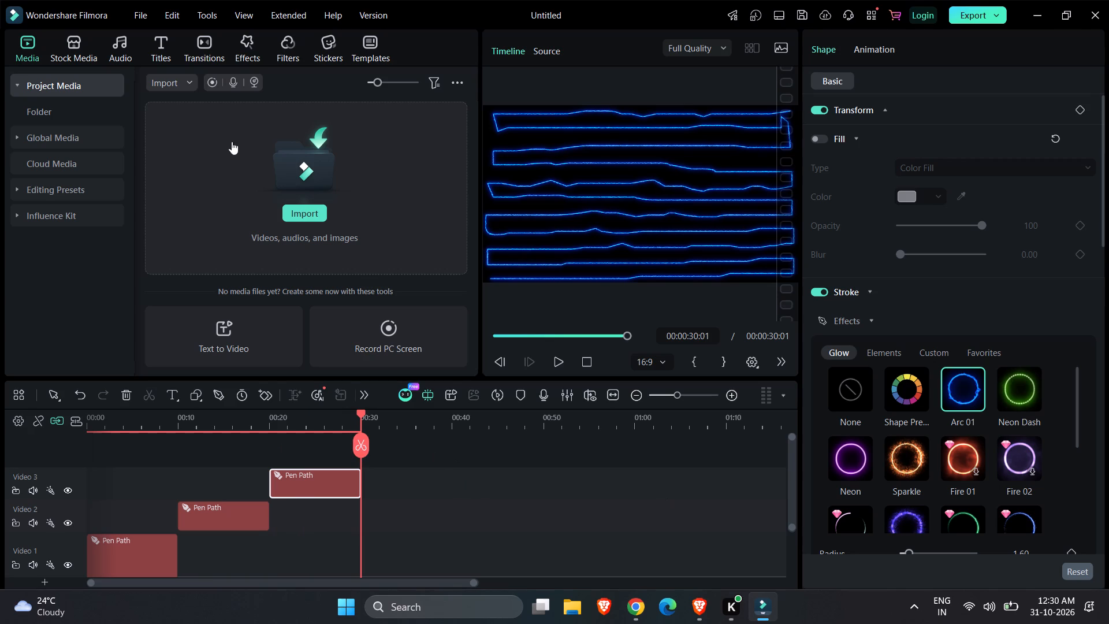
Browse the video effects in the Trending, Desi Vibes and Annual Highlights categories.
{"action": "left_click", "coordinate": [250, 55]}
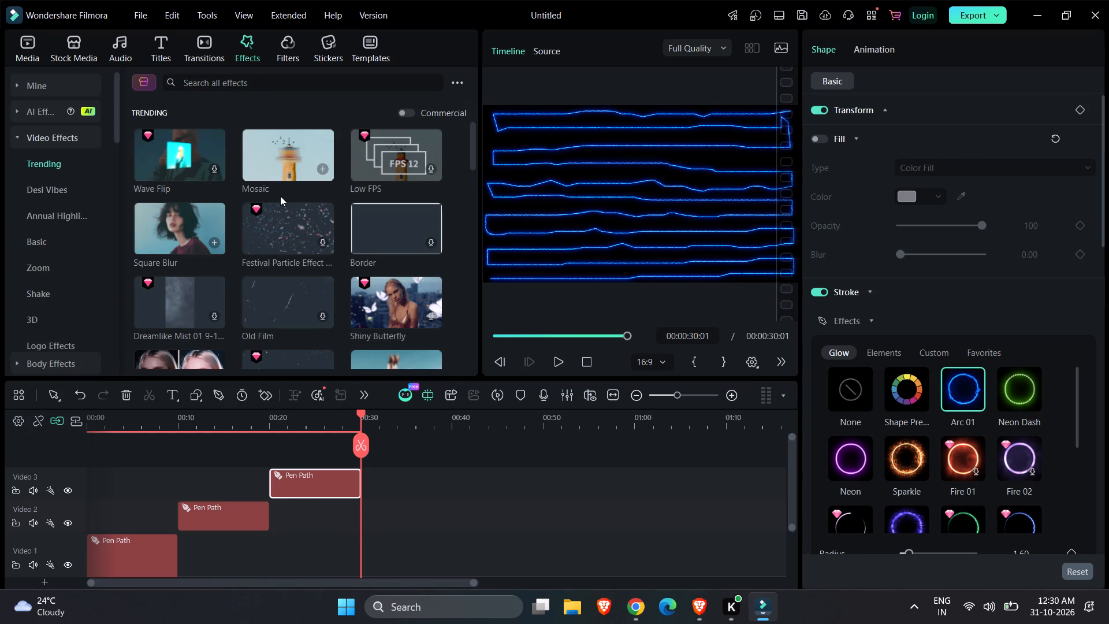
{"action": "scroll", "coordinate": [280, 196], "scroll_direction": "down", "scroll_amount": 1}
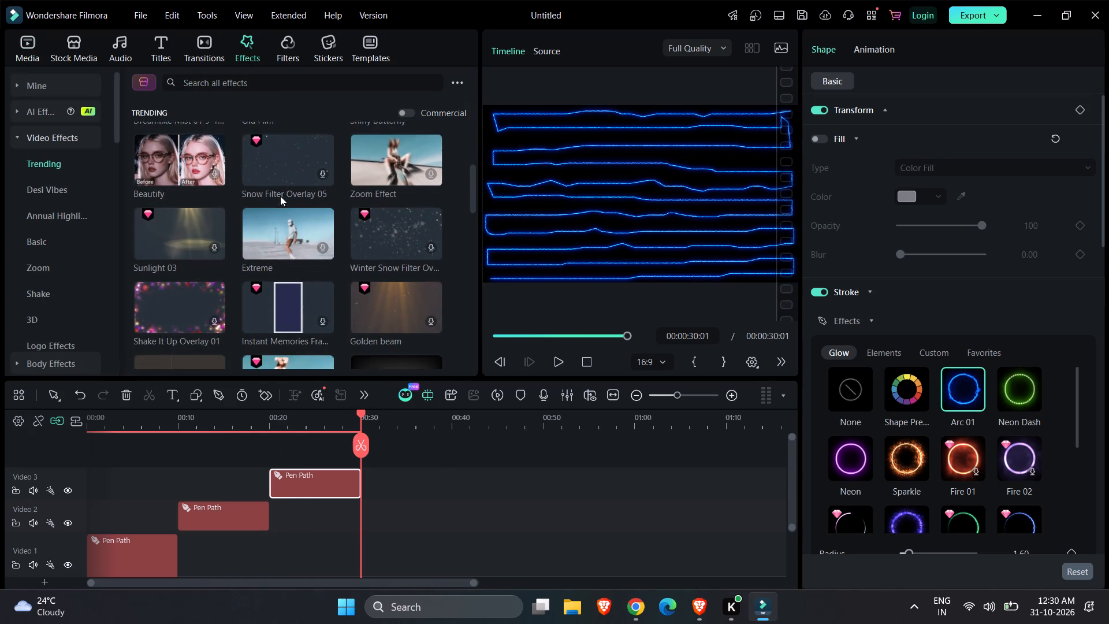
{"action": "scroll", "coordinate": [280, 196], "scroll_direction": "down", "scroll_amount": 1}
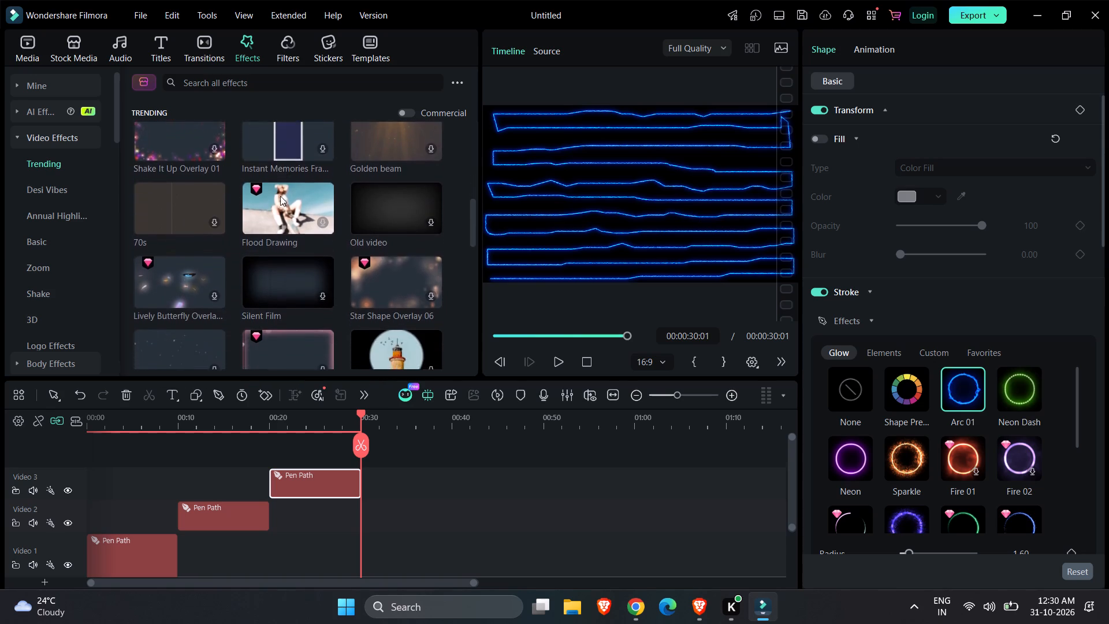
{"action": "scroll", "coordinate": [280, 196], "scroll_direction": "down", "scroll_amount": 1}
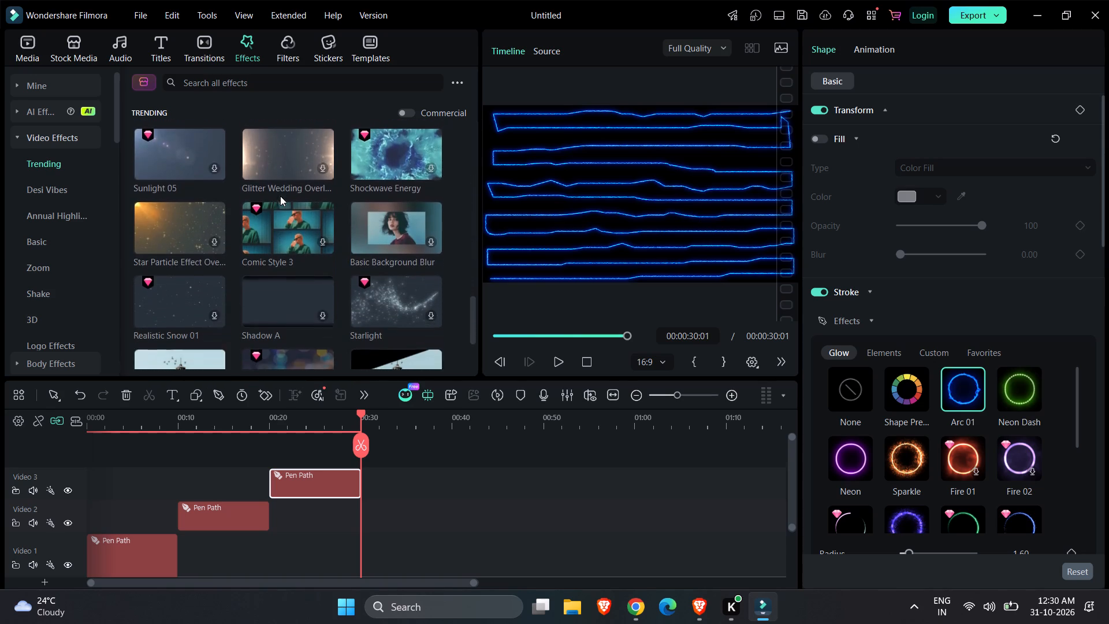
{"action": "scroll", "coordinate": [280, 196], "scroll_direction": "down", "scroll_amount": 1}
{"action": "scroll", "coordinate": [280, 196], "scroll_direction": "up", "scroll_amount": 4}
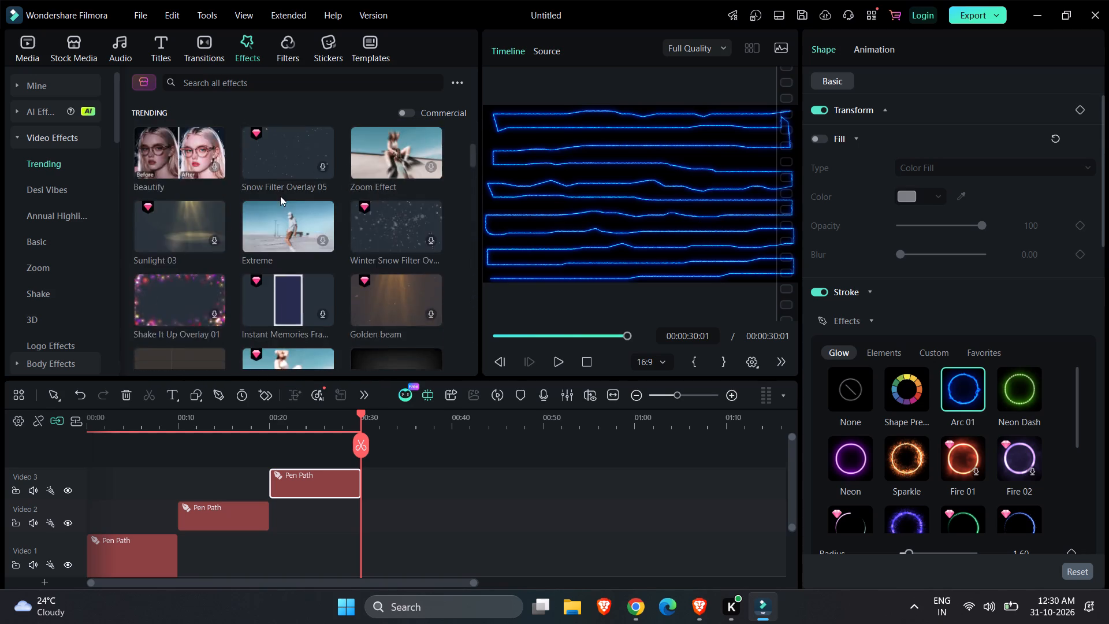
{"action": "scroll", "coordinate": [280, 196], "scroll_direction": "up", "scroll_amount": 3}
{"action": "left_click", "coordinate": [71, 164]}
{"action": "left_click", "coordinate": [66, 185]}
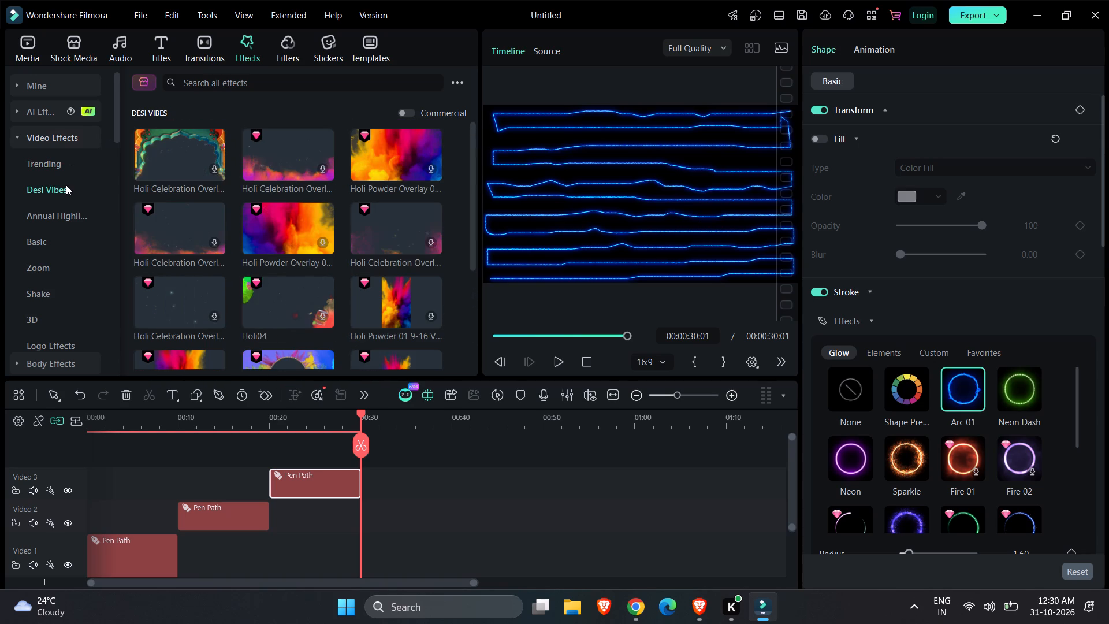
{"action": "scroll", "coordinate": [221, 229], "scroll_direction": "right", "scroll_amount": 1}
{"action": "left_click", "coordinate": [70, 218]}
{"action": "scroll", "coordinate": [157, 239], "scroll_direction": "down", "scroll_amount": 1}
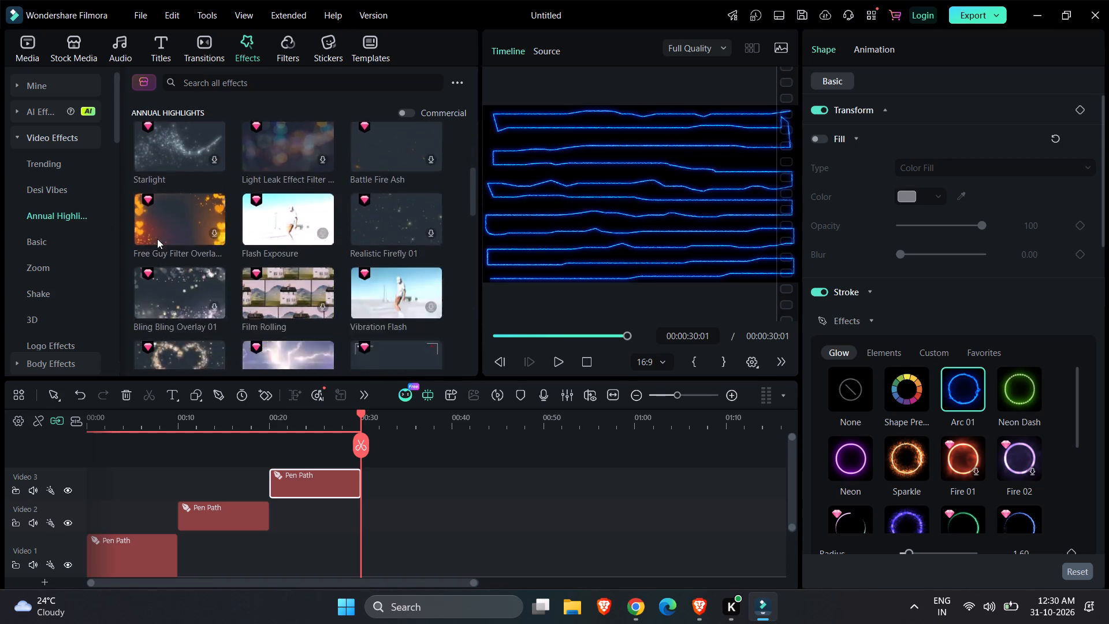
{"action": "scroll", "coordinate": [157, 239], "scroll_direction": "down", "scroll_amount": 1}
{"action": "scroll", "coordinate": [157, 239], "scroll_direction": "up", "scroll_amount": 3}
Browse the video effects in the Basic, Zoom, Shake and 3D categories.
{"action": "left_click", "coordinate": [47, 243]}
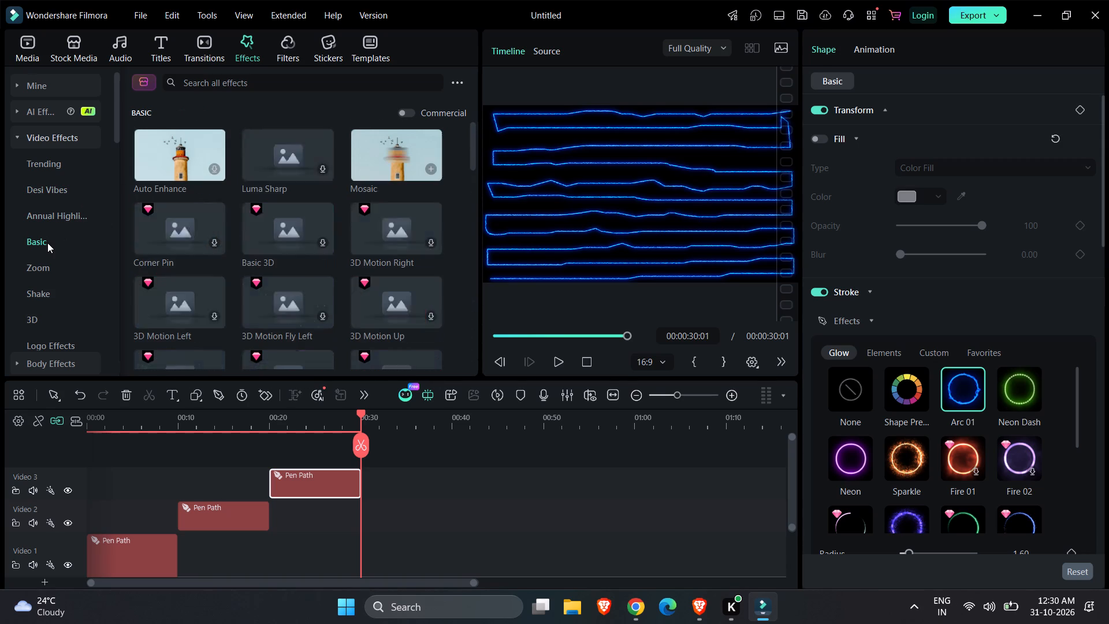
{"action": "scroll", "coordinate": [143, 260], "scroll_direction": "down", "scroll_amount": 2}
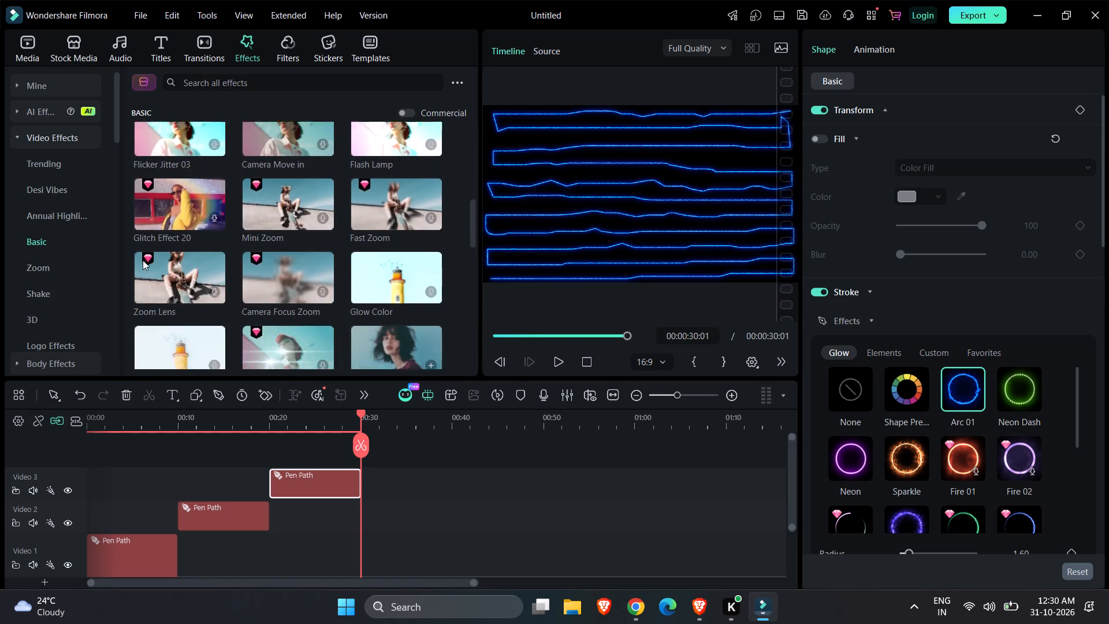
{"action": "scroll", "coordinate": [143, 260], "scroll_direction": "down", "scroll_amount": 1}
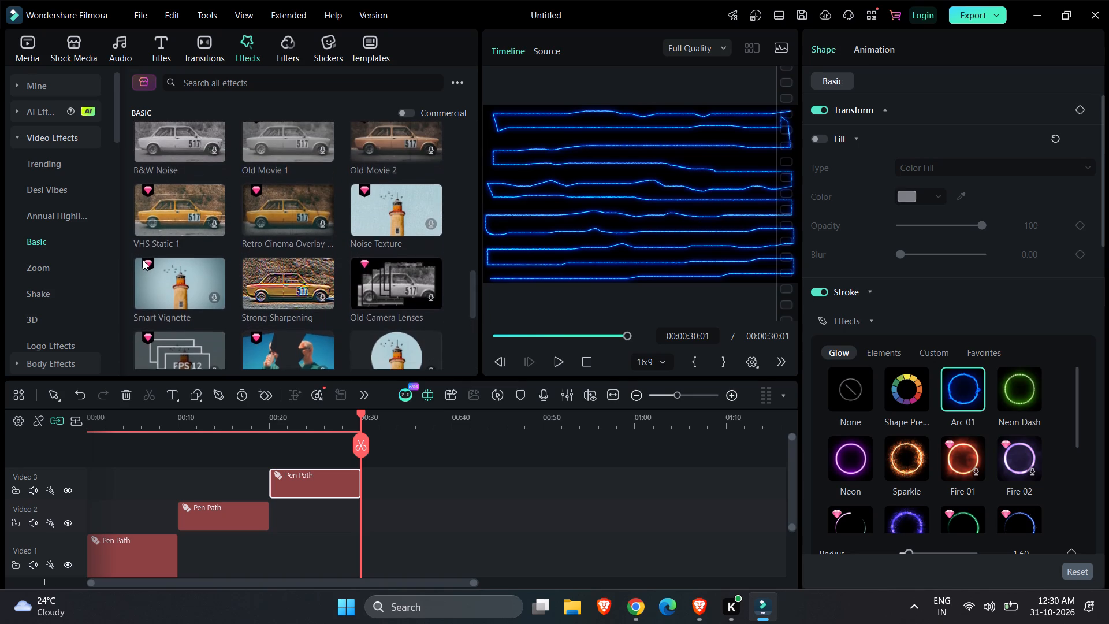
{"action": "scroll", "coordinate": [143, 260], "scroll_direction": "up", "scroll_amount": 1}
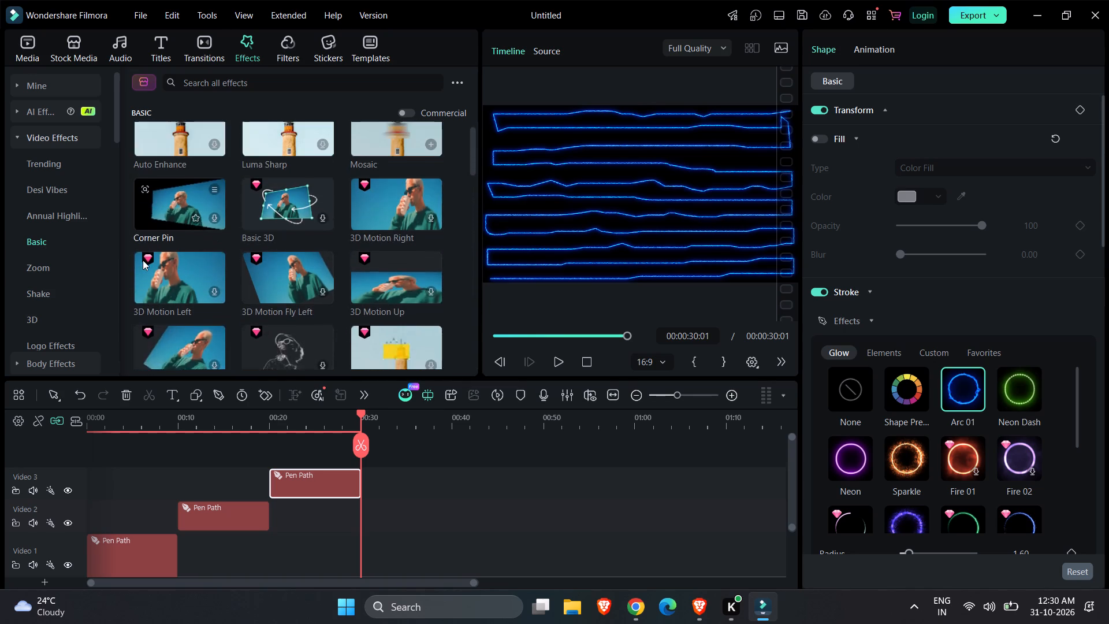
{"action": "scroll", "coordinate": [143, 260], "scroll_direction": "up", "scroll_amount": 1}
{"action": "left_click", "coordinate": [43, 262]}
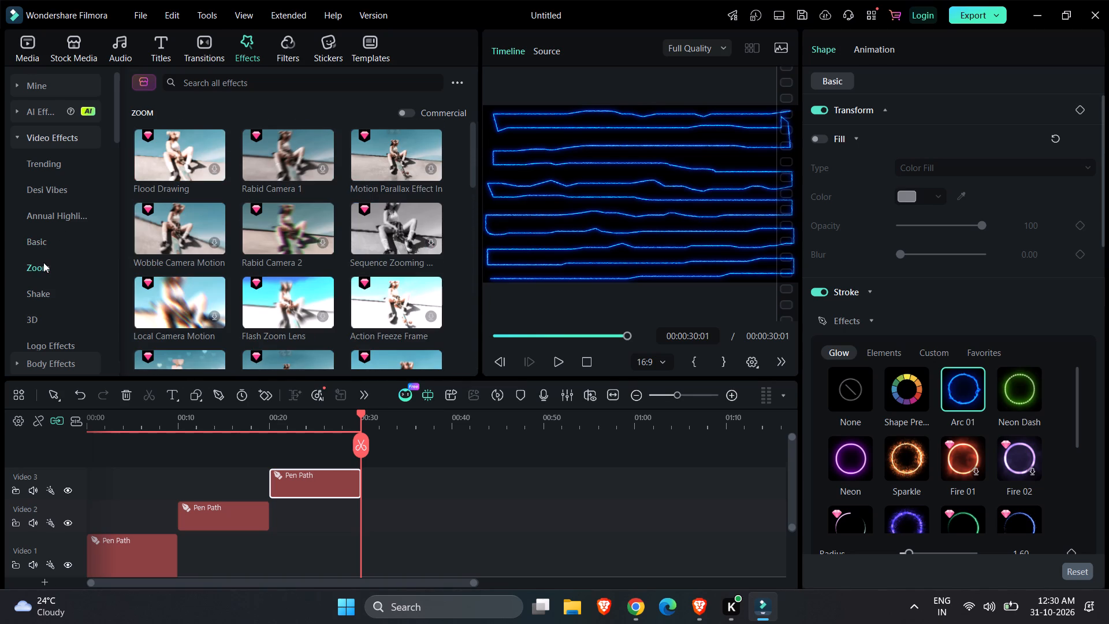
{"action": "left_click", "coordinate": [47, 296]}
{"action": "left_click", "coordinate": [47, 317]}
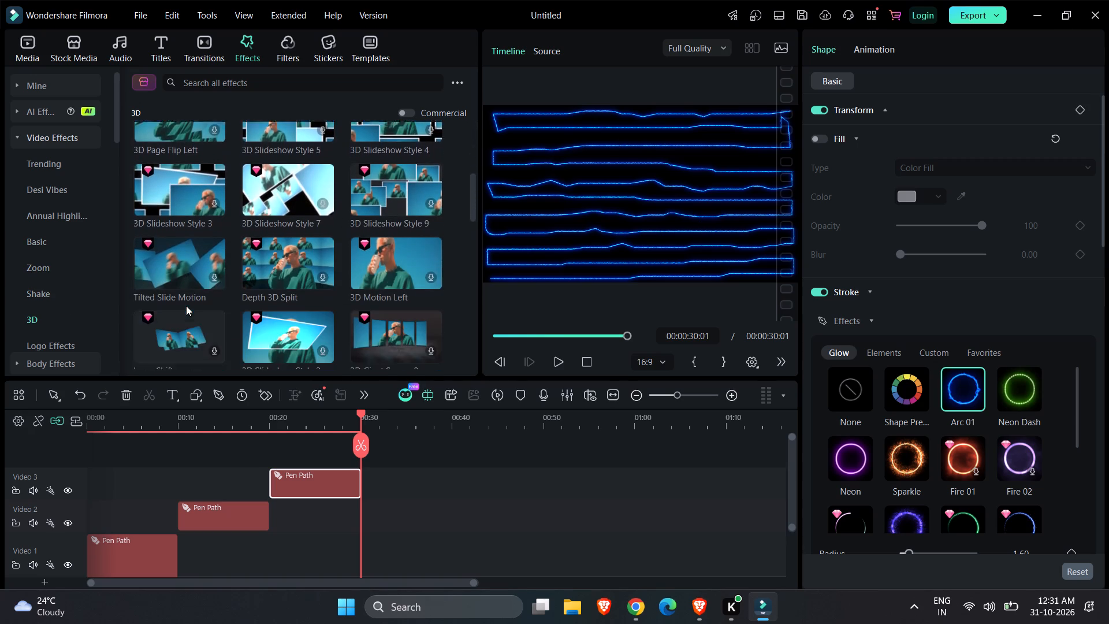
{"action": "scroll", "coordinate": [186, 306], "scroll_direction": "down", "scroll_amount": 1}
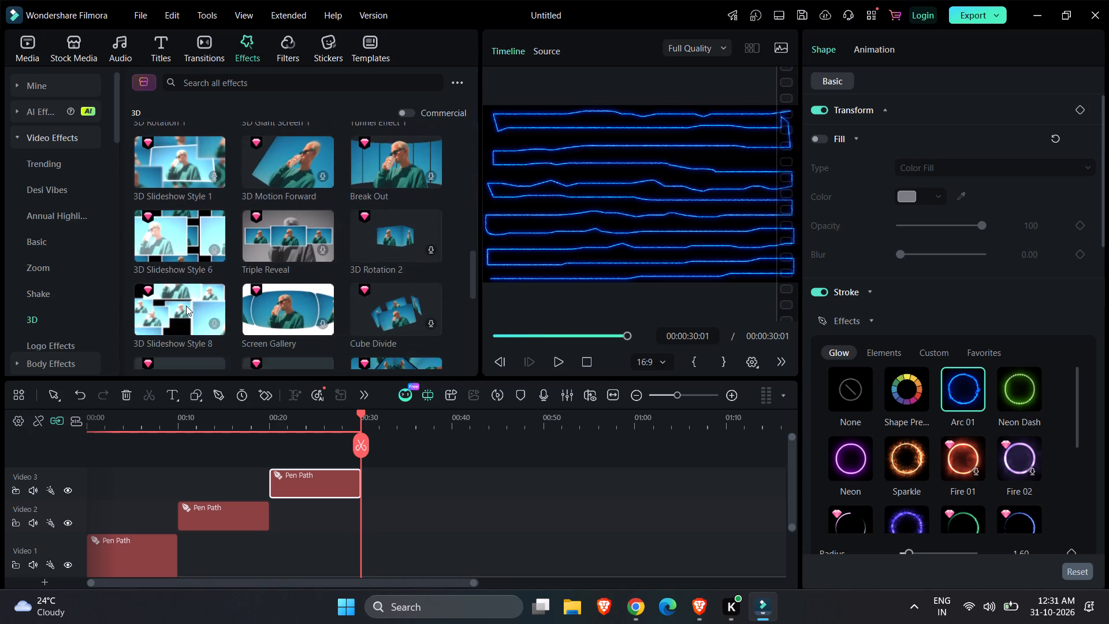
{"action": "scroll", "coordinate": [186, 306], "scroll_direction": "down", "scroll_amount": 1}
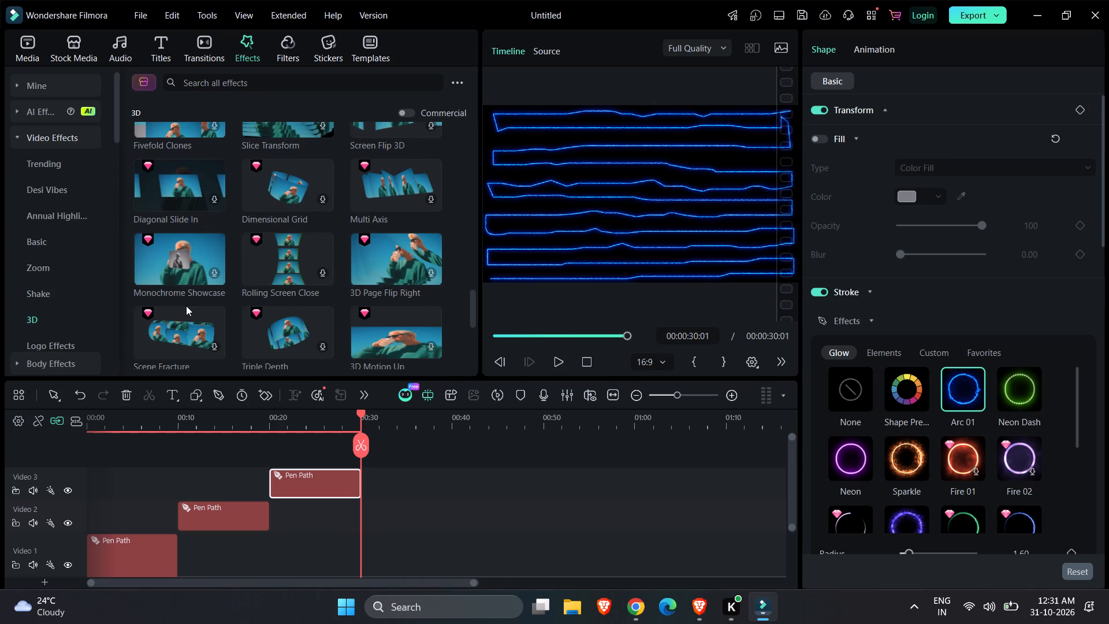
Save the project as film in the Downloads folder, replacing the existing project file.
{"action": "left_click", "coordinate": [547, 525]}
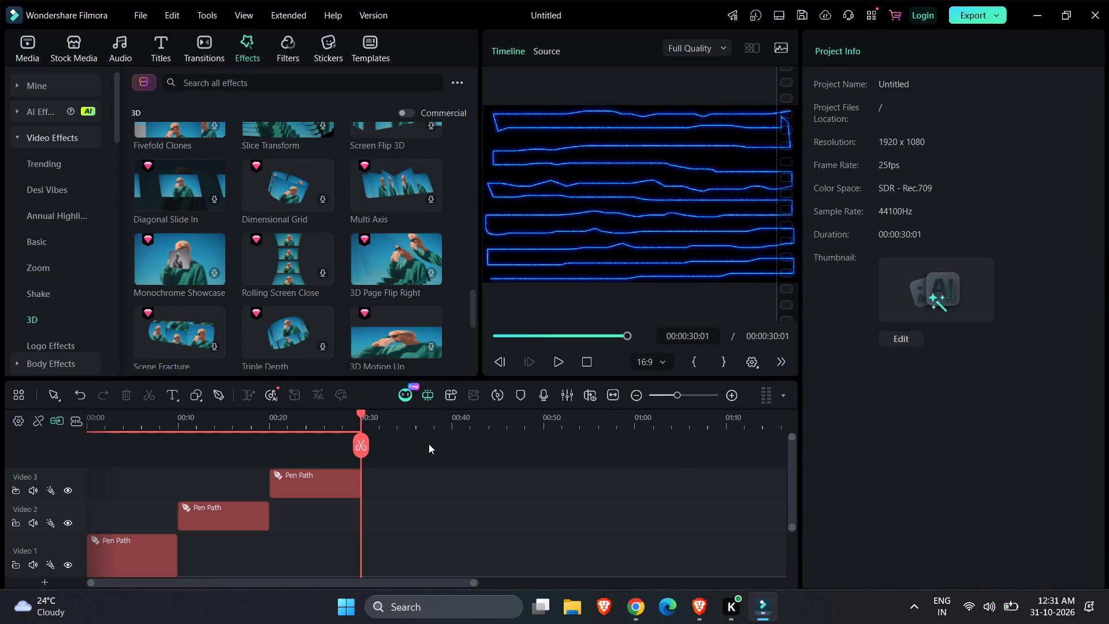
{"action": "key", "text": "ctrl+s"}
{"action": "left_click", "coordinate": [191, 132]}
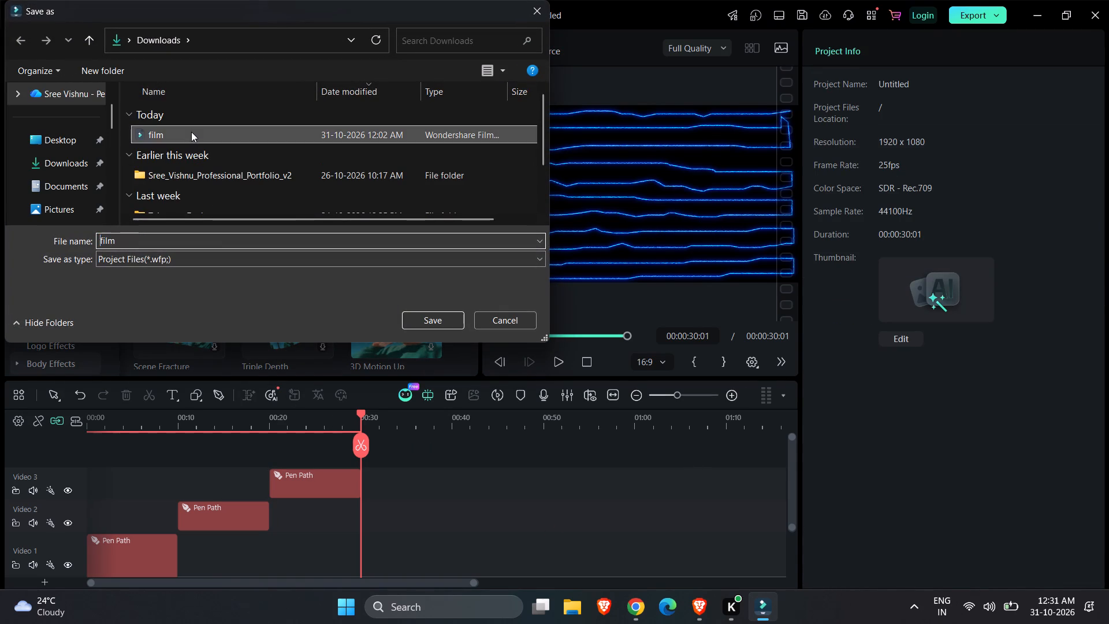
{"action": "left_click", "coordinate": [442, 320]}
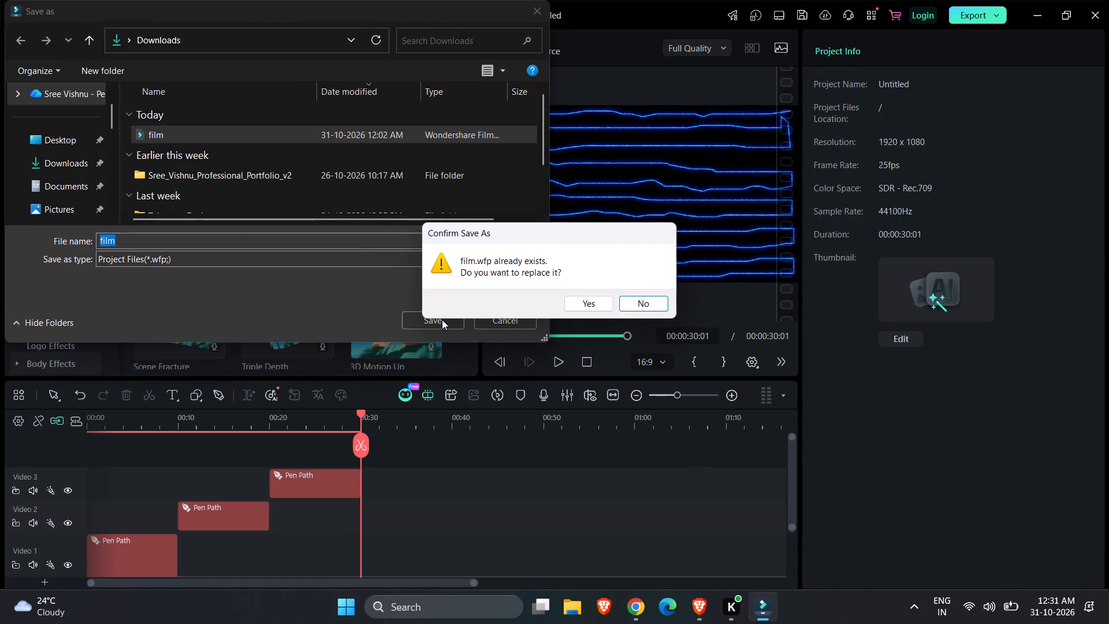
{"action": "left_click", "coordinate": [590, 302]}
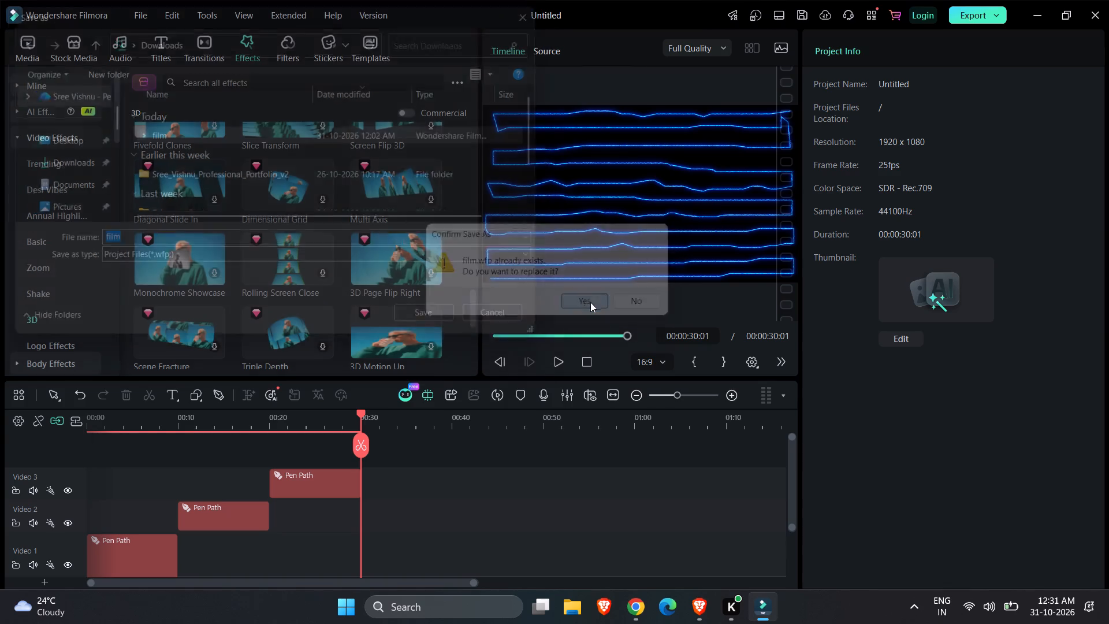